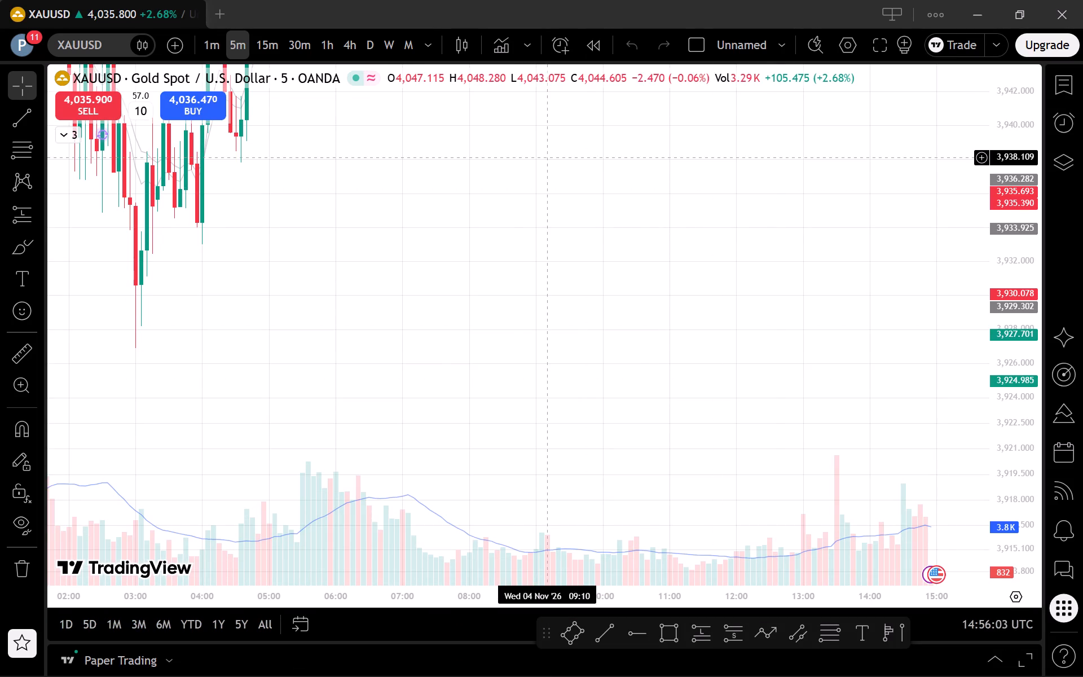
Draw a rectangle zone over the range highs on the 5-minute chart, about 4,049.3 to 4,047.5, from 09:00 to about 17:45.
left_click_drag(472, 201, 663, 676)
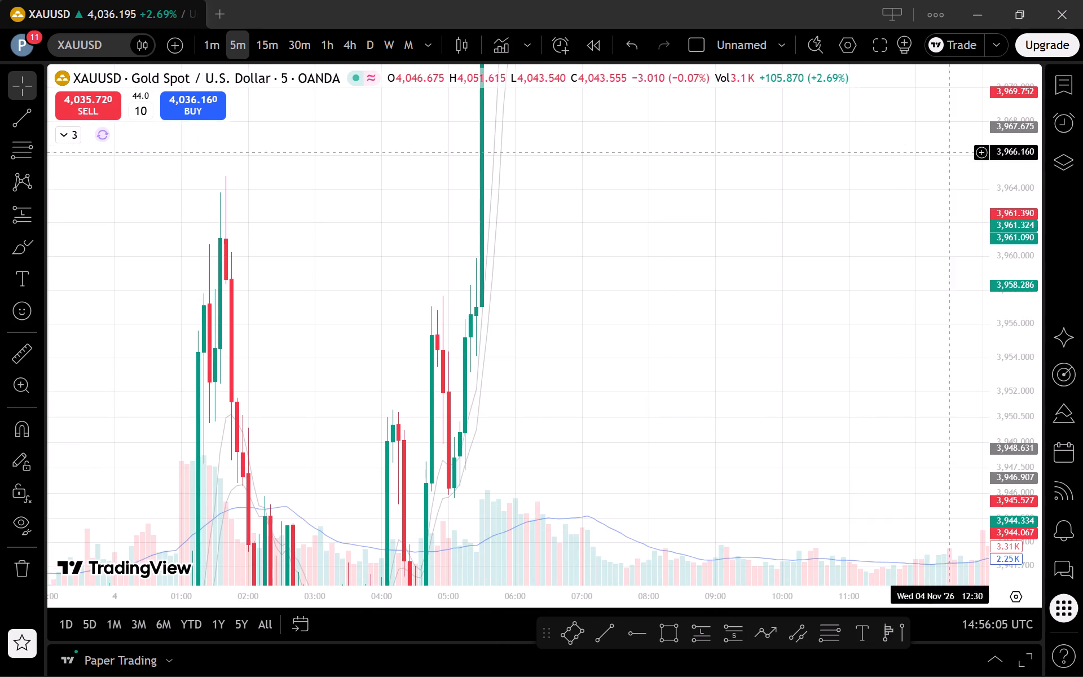
left_click_drag(1014, 152, 1014, 566)
left_click_drag(664, 193, 679, 477)
left_click_drag(796, 358, 338, 319)
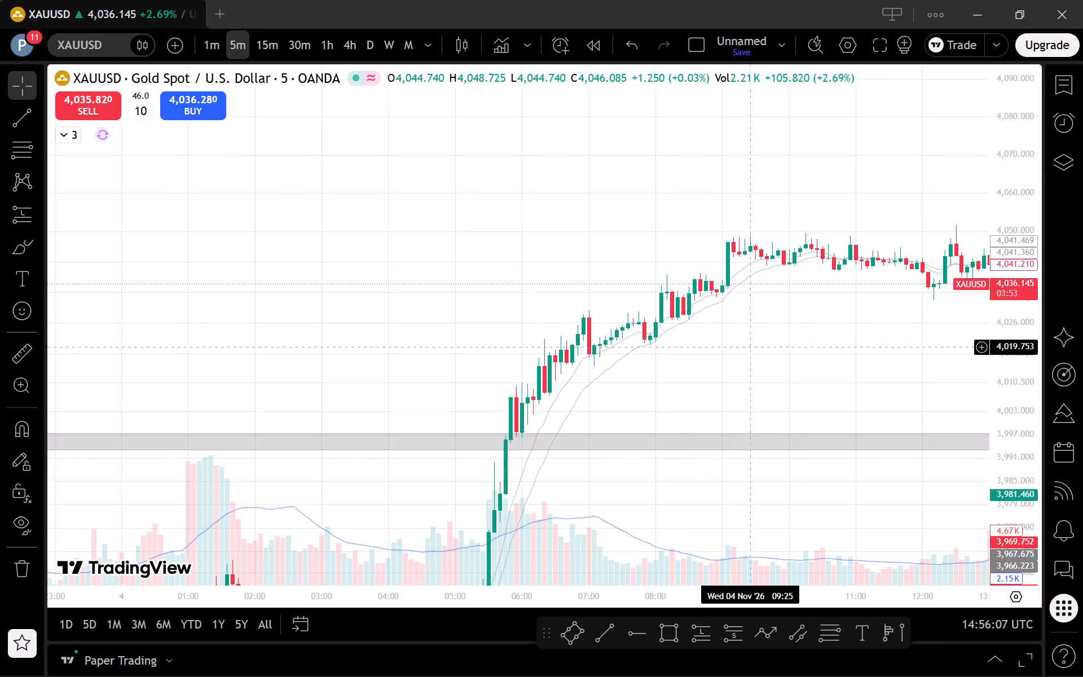
left_click_drag(338, 319, 43, 235)
scroll(509, 192, "down", 4)
left_click_drag(490, 191, 658, 382)
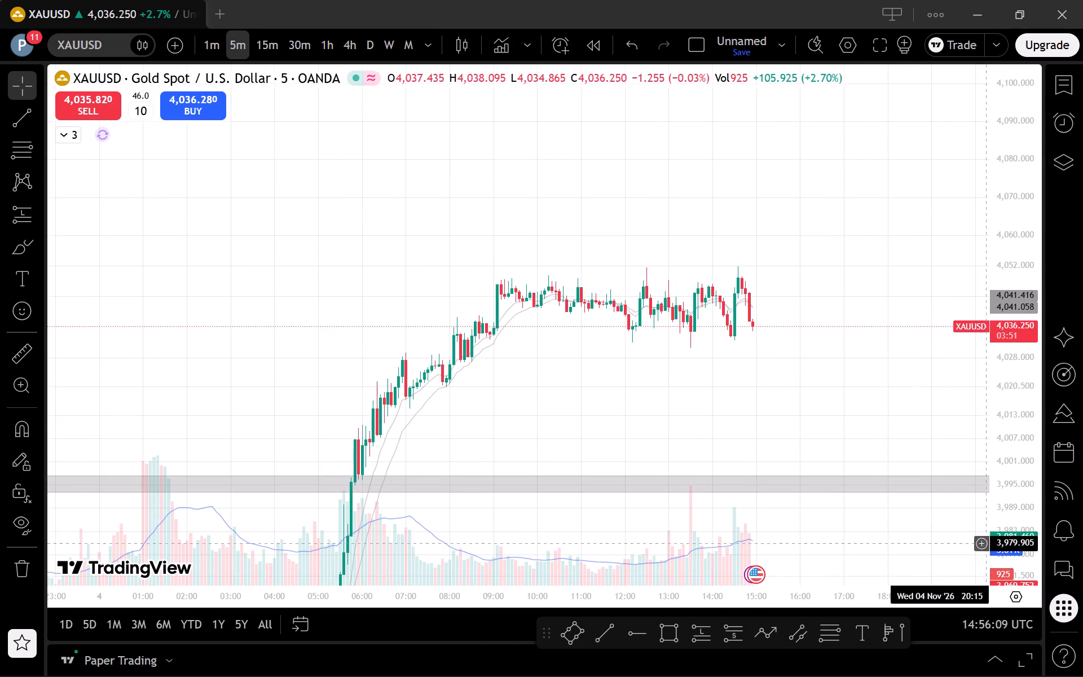
left_click_drag(1015, 531, 1015, 340)
scroll(850, 328, "up", 4)
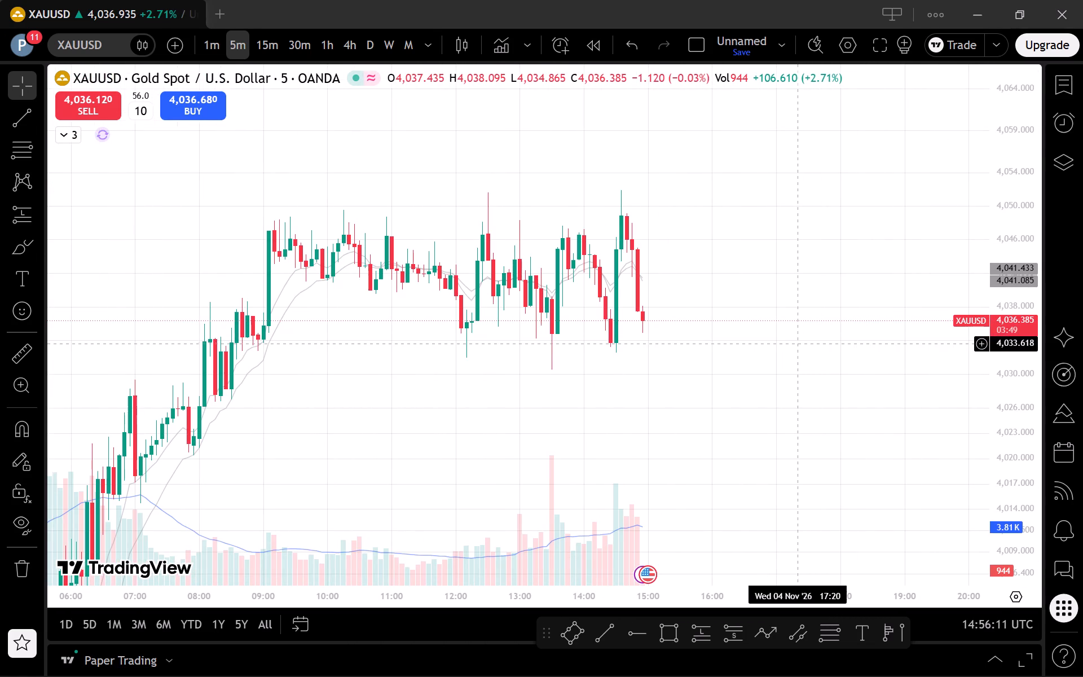
left_click(679, 628)
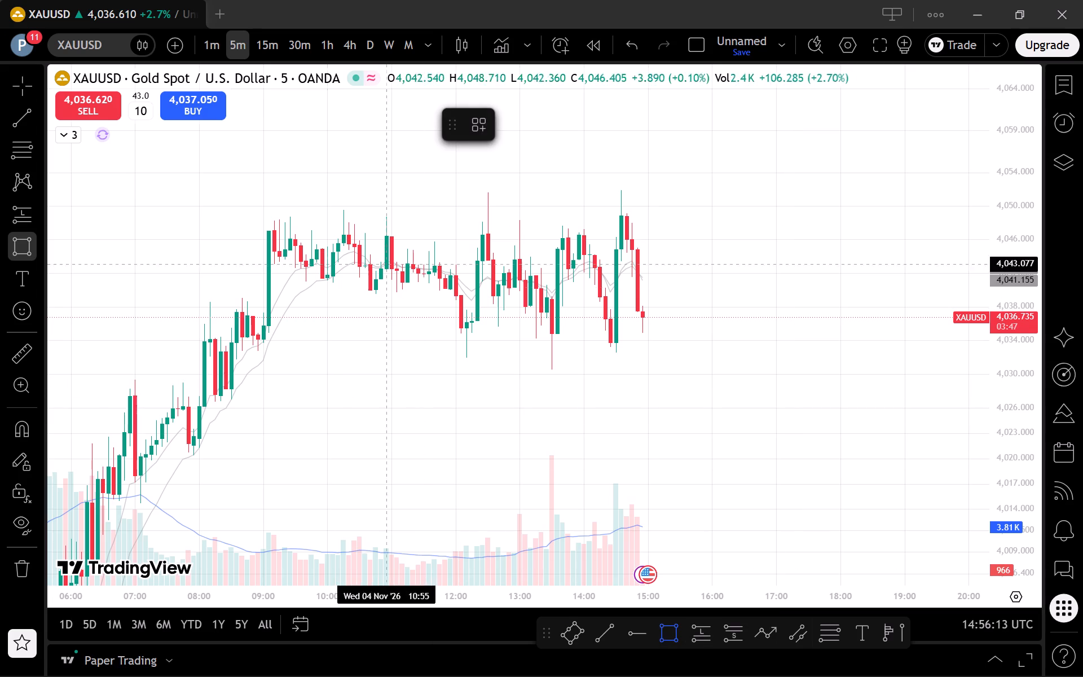
left_click(266, 212)
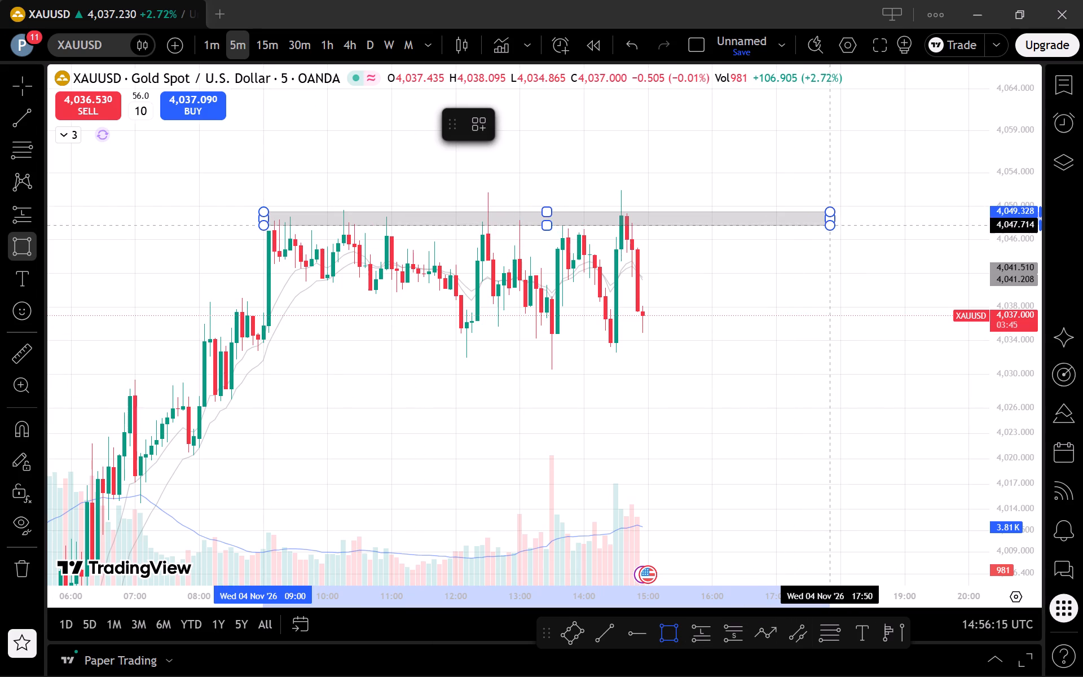
left_click(822, 227)
Draw a second rectangle zone along the range lows, about 4,034.0 to 4,032.9, from 08:45 to about 16:20.
left_click(678, 620)
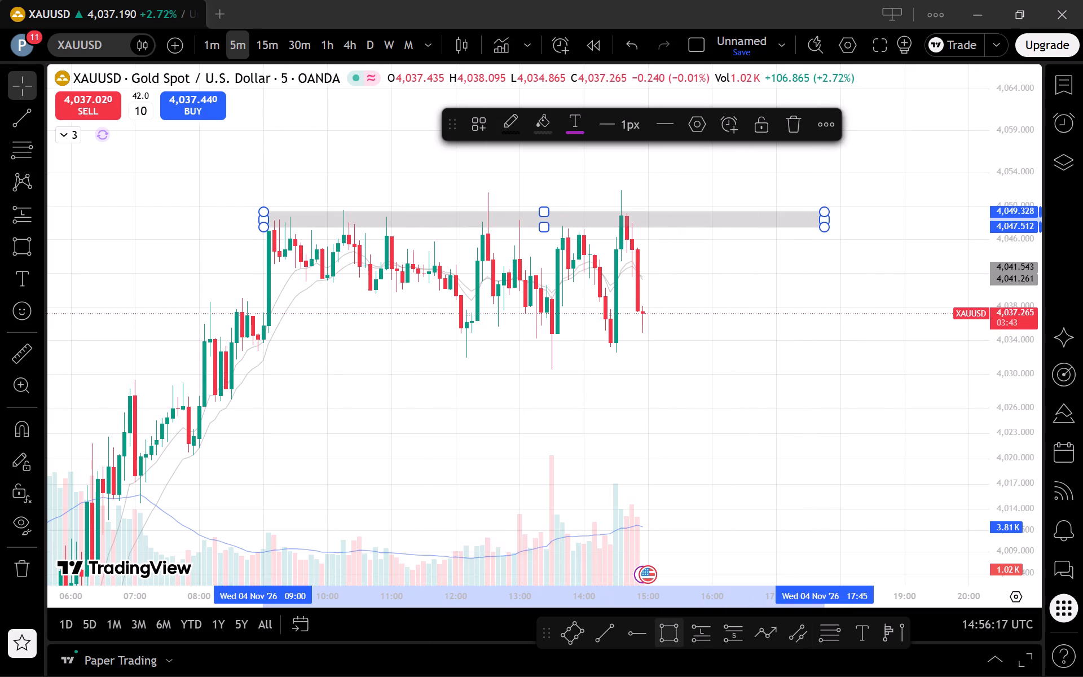
left_click(245, 341)
double_click(731, 350)
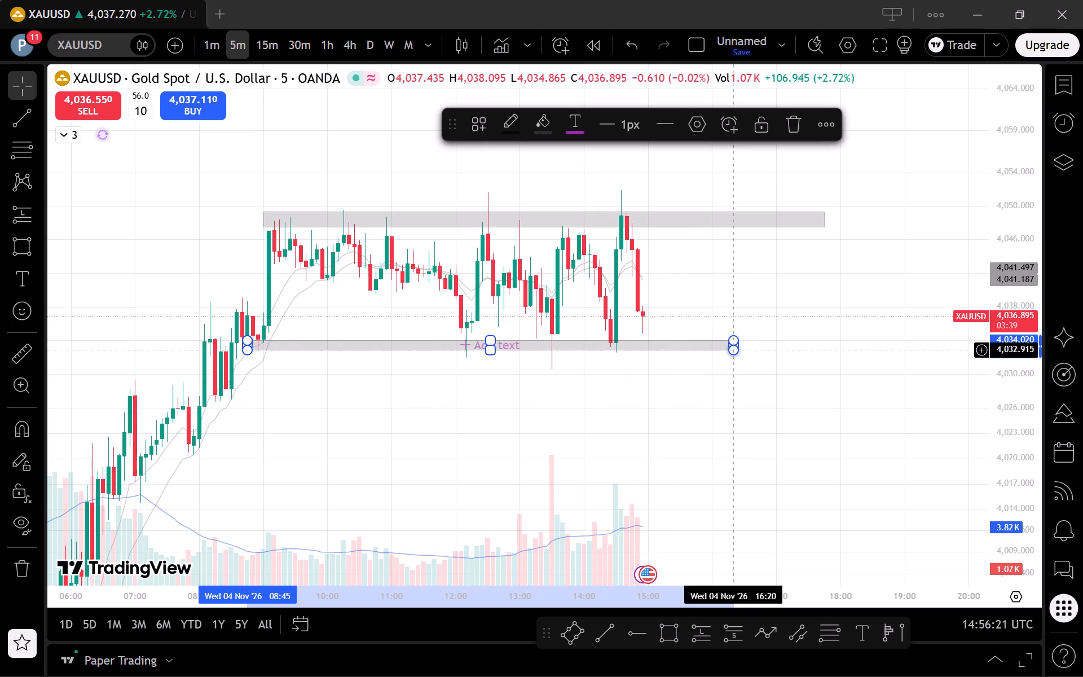
left_click(747, 459)
Examine the two zones against price on the higher timeframes, from 15 minutes up to 1 hour.
scroll(759, 452, "up", 1)
scroll(916, 400, "down", 3)
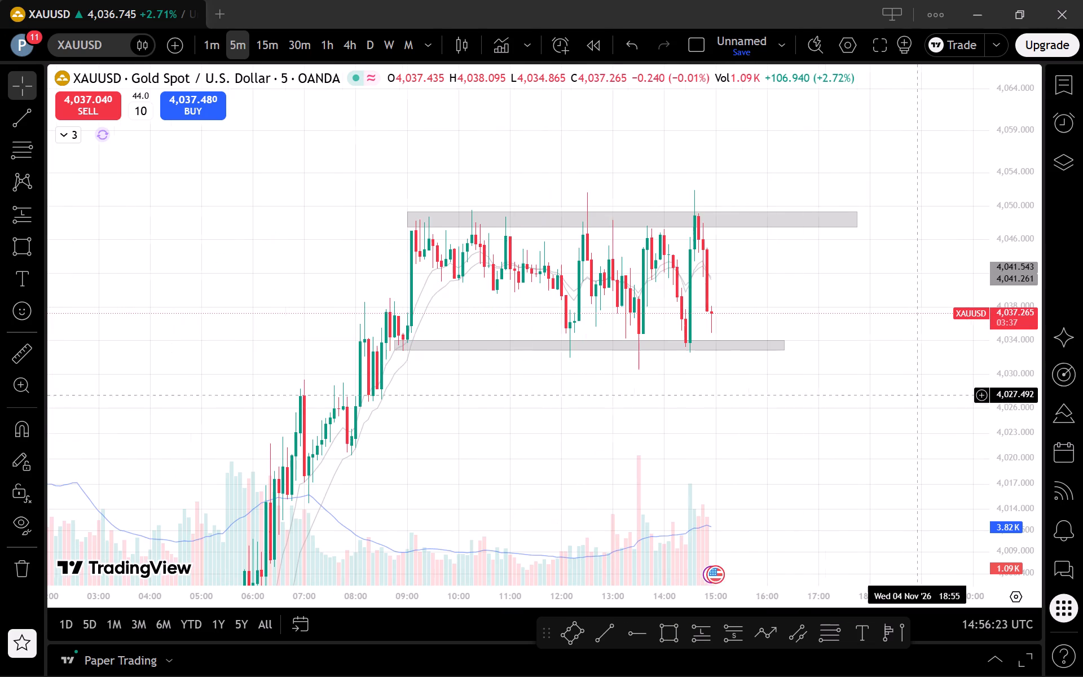
left_click(279, 46)
left_click_drag(1025, 257, 1018, 291)
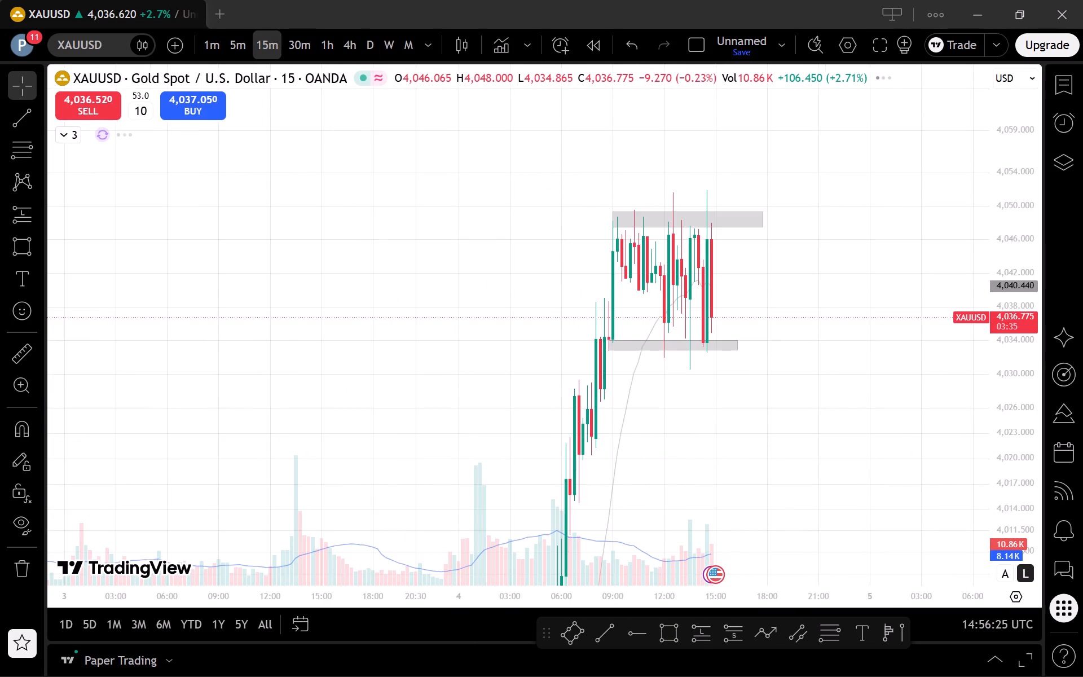
left_click_drag(1018, 291, 1021, 480)
left_click(289, 46)
left_click(331, 46)
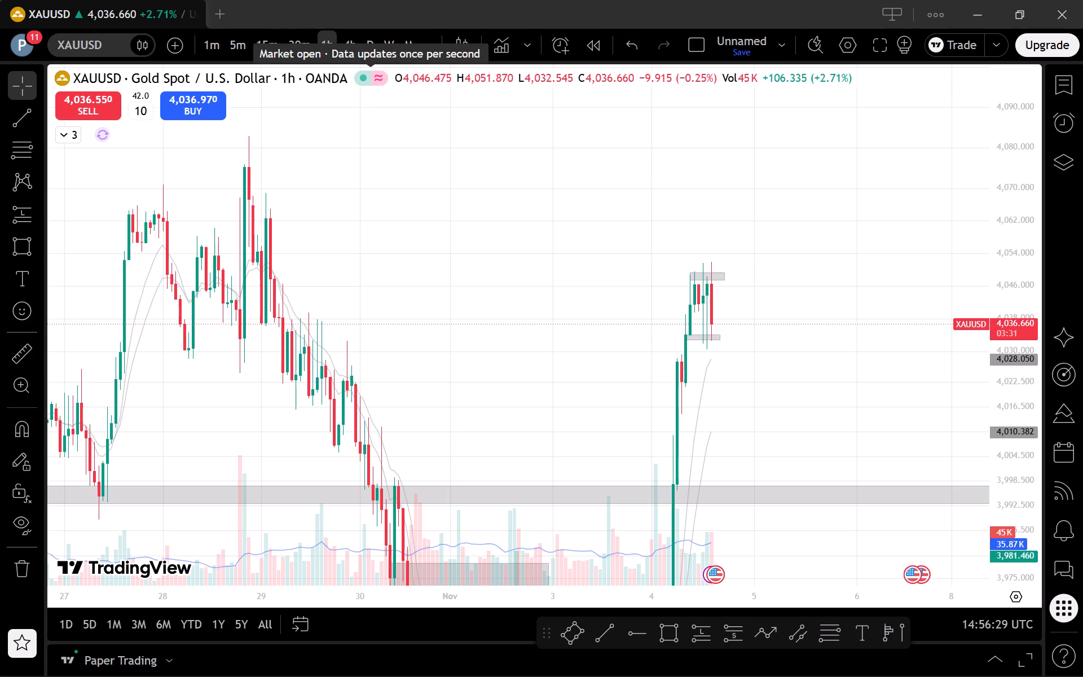
left_click(224, 34)
left_click(237, 39)
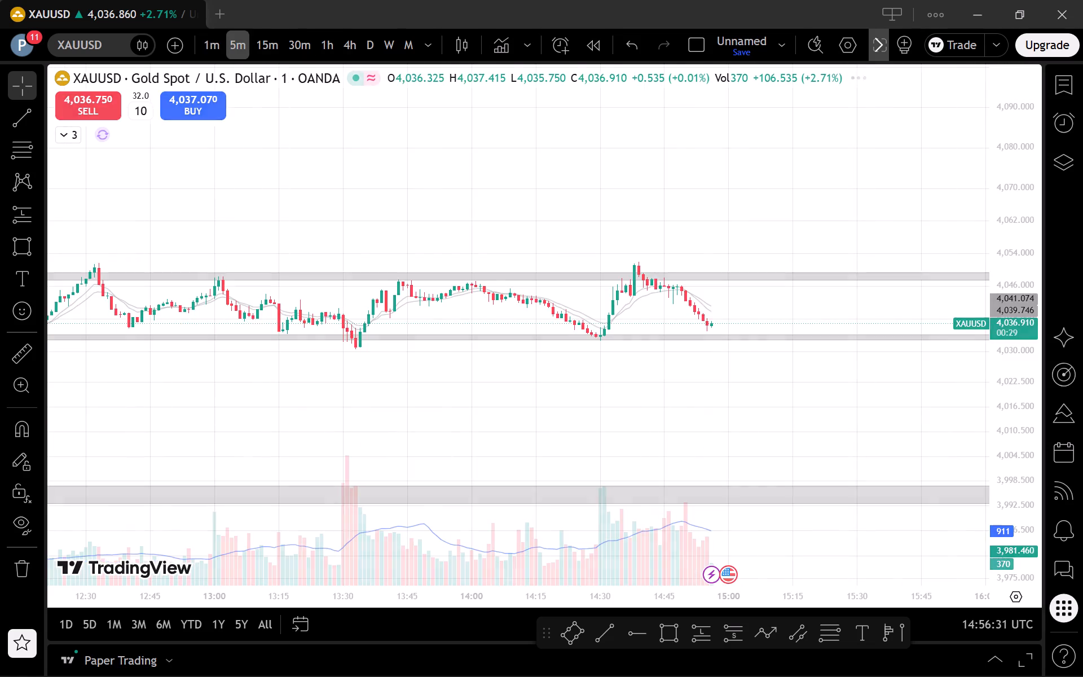
left_click_drag(1027, 522, 1005, 403)
scroll(873, 363, "up", 4)
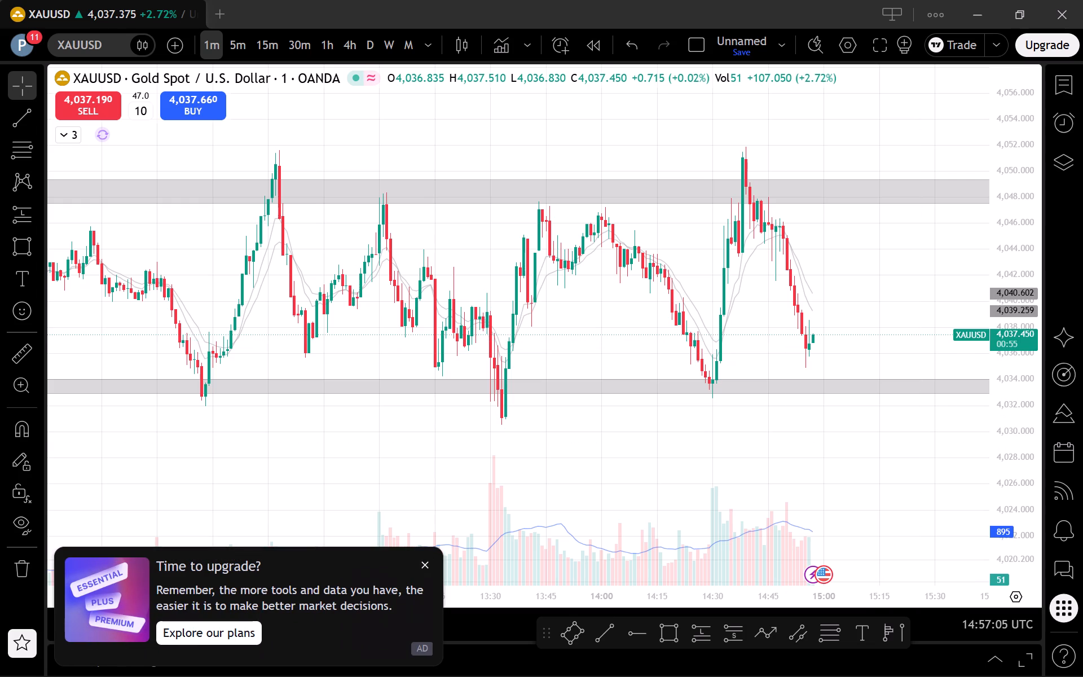
left_click(432, 565)
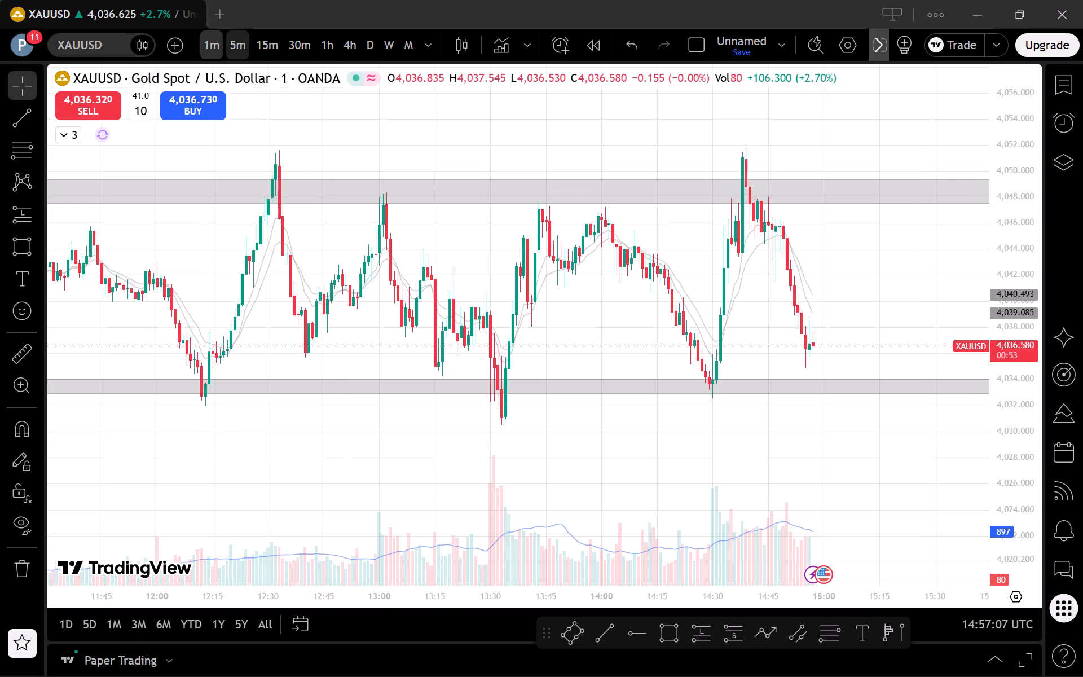
Examine the whole sideways range and its two zones on the 5-minute timeframe.
left_click(239, 45)
left_click_drag(1011, 262, 1009, 415)
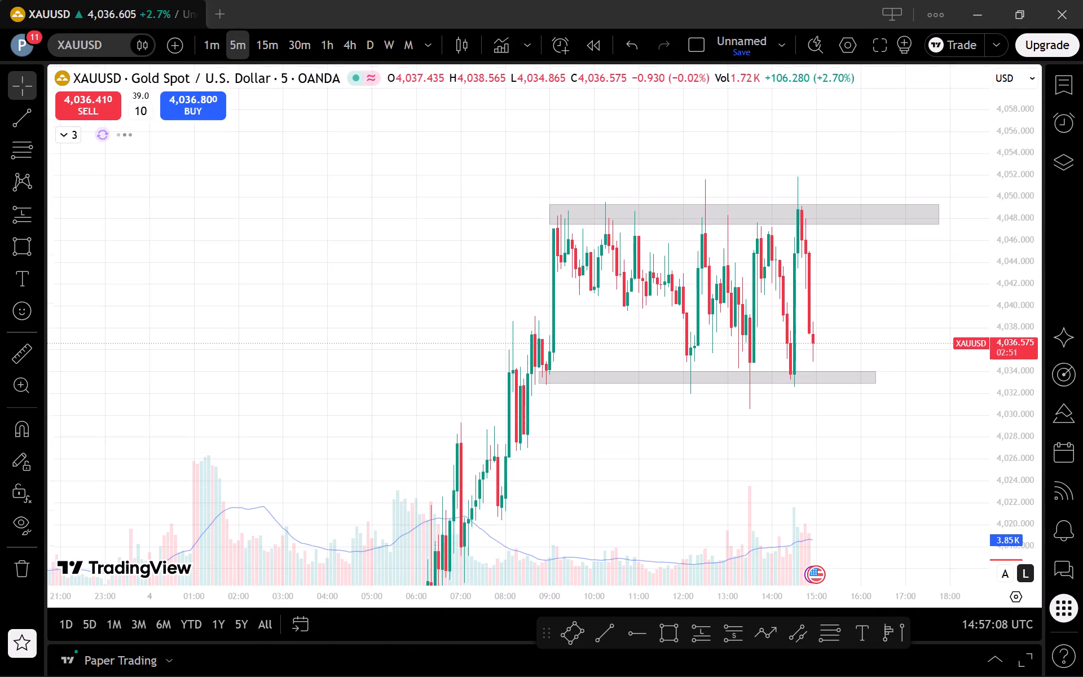
left_click_drag(1009, 415, 995, 463)
scroll(950, 446, "up", 3)
scroll(867, 429, "up", 2)
left_click_drag(844, 434, 911, 472)
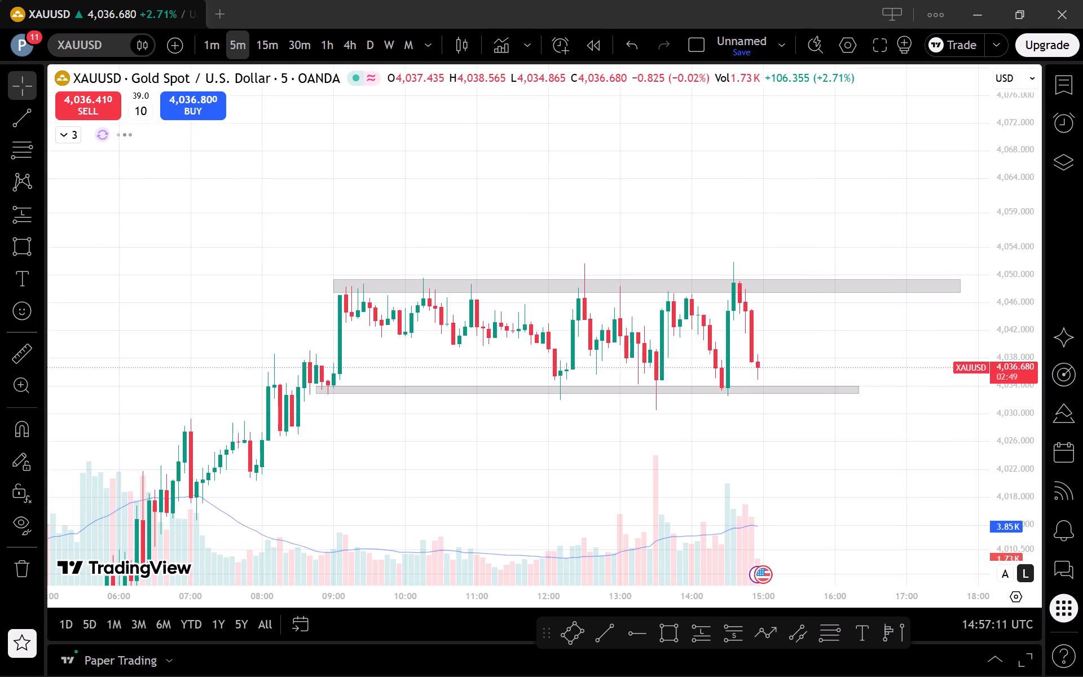
left_click_drag(1024, 511, 990, 426)
scroll(932, 412, "up", 2)
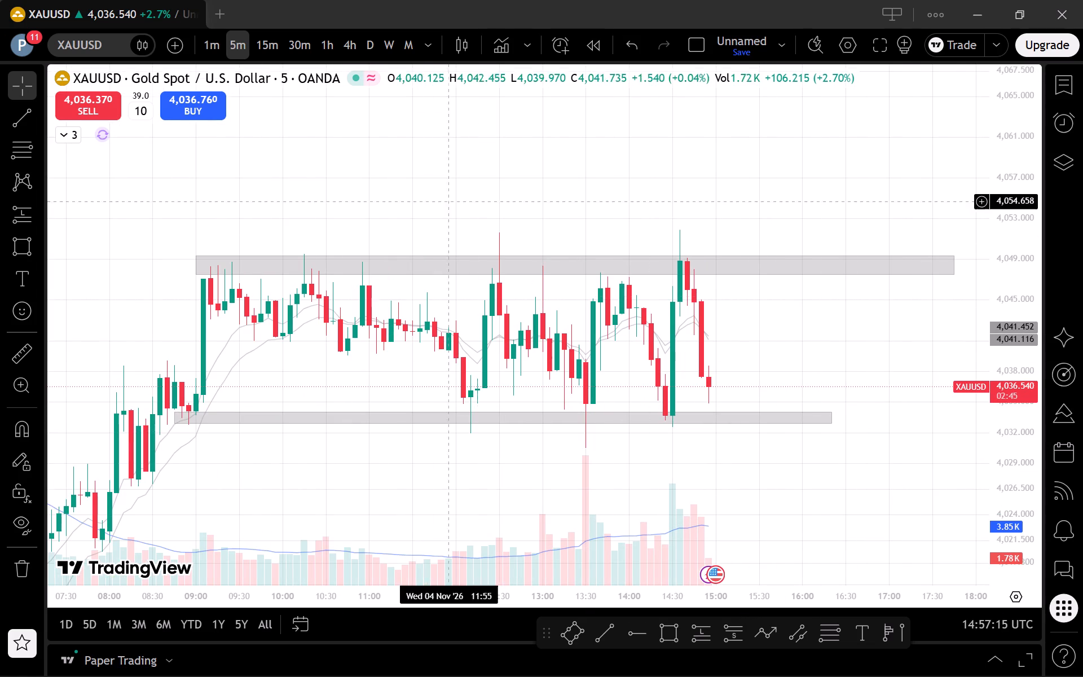
Examine the latest price action near the lower zone on the 1-minute timeframe.
left_click(208, 39)
scroll(957, 600, "down", 2)
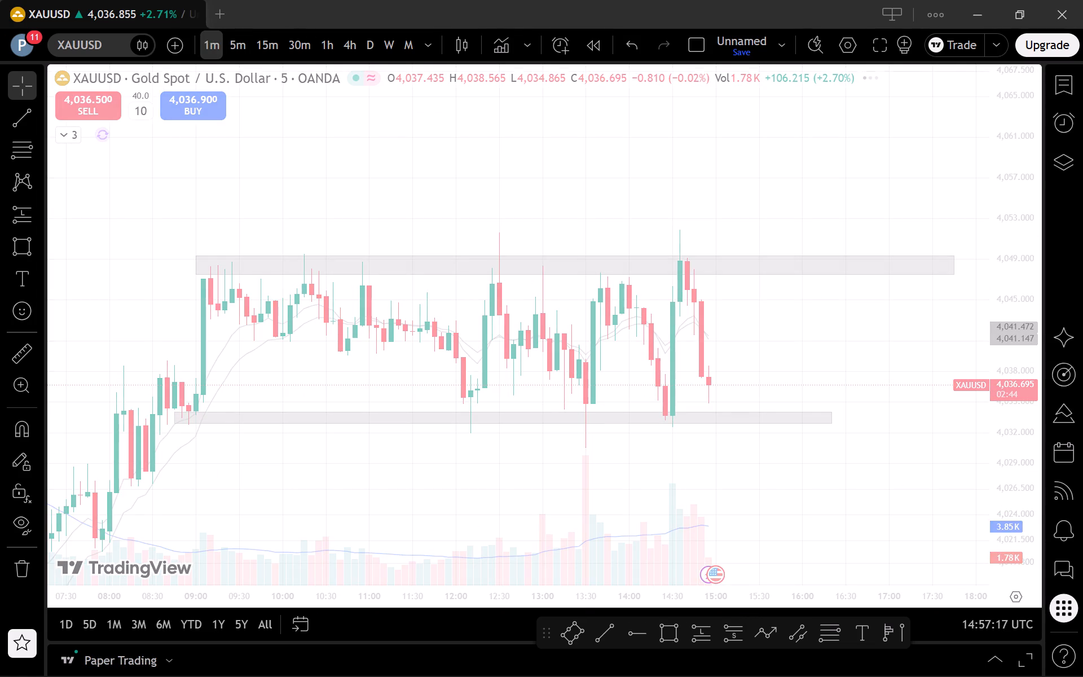
left_click_drag(1028, 524, 1027, 524)
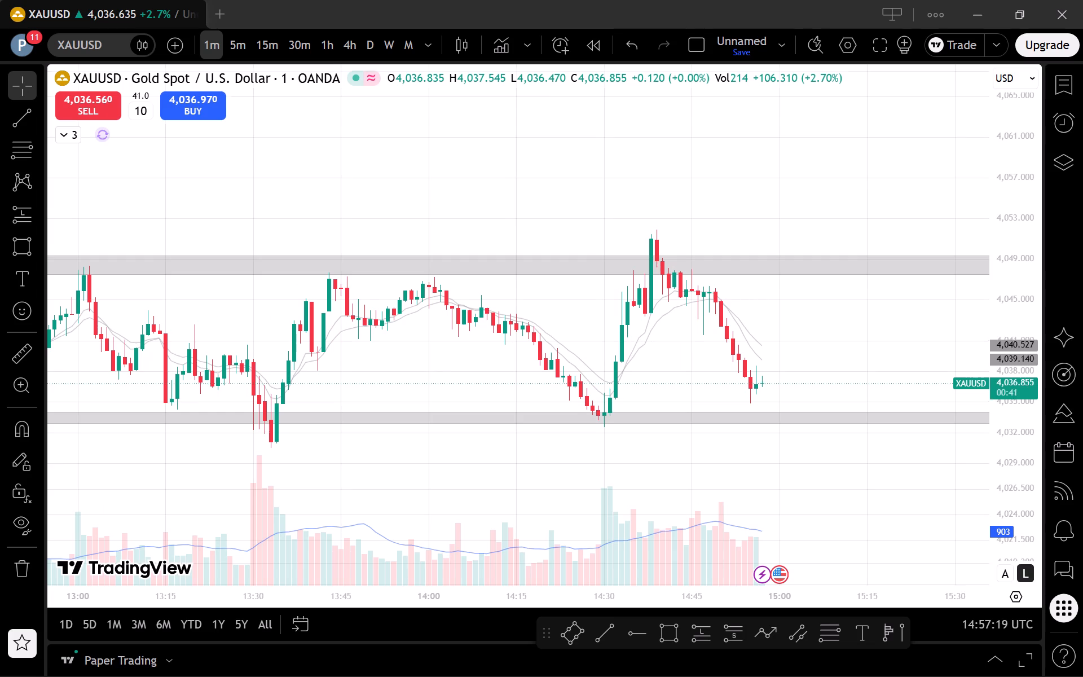
left_click_drag(1027, 524, 986, 431)
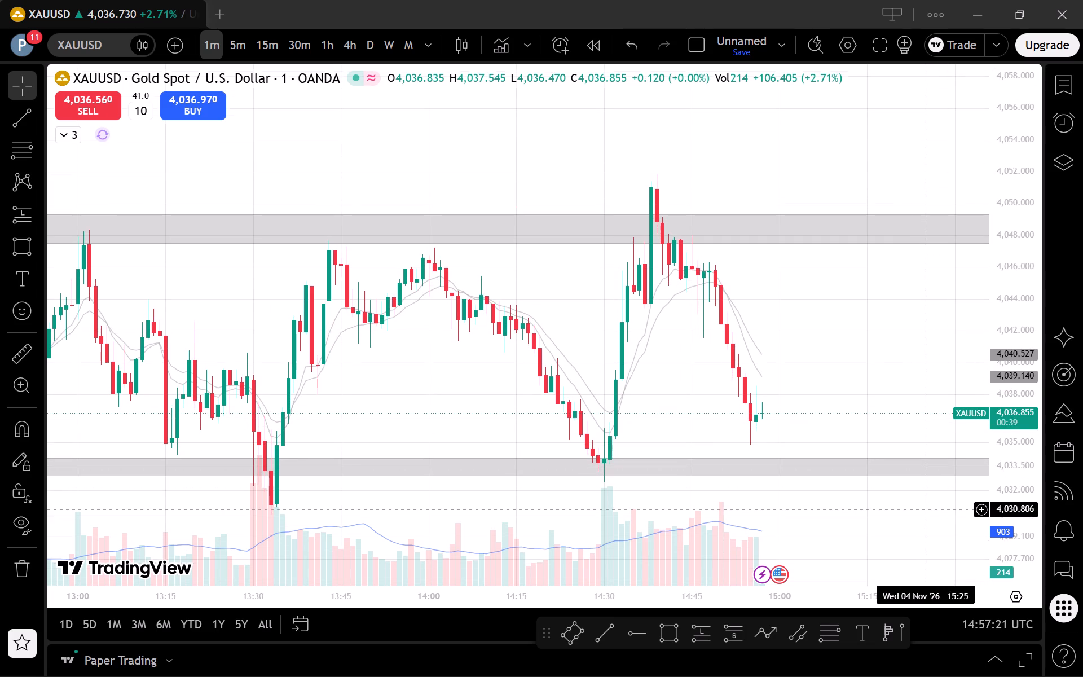
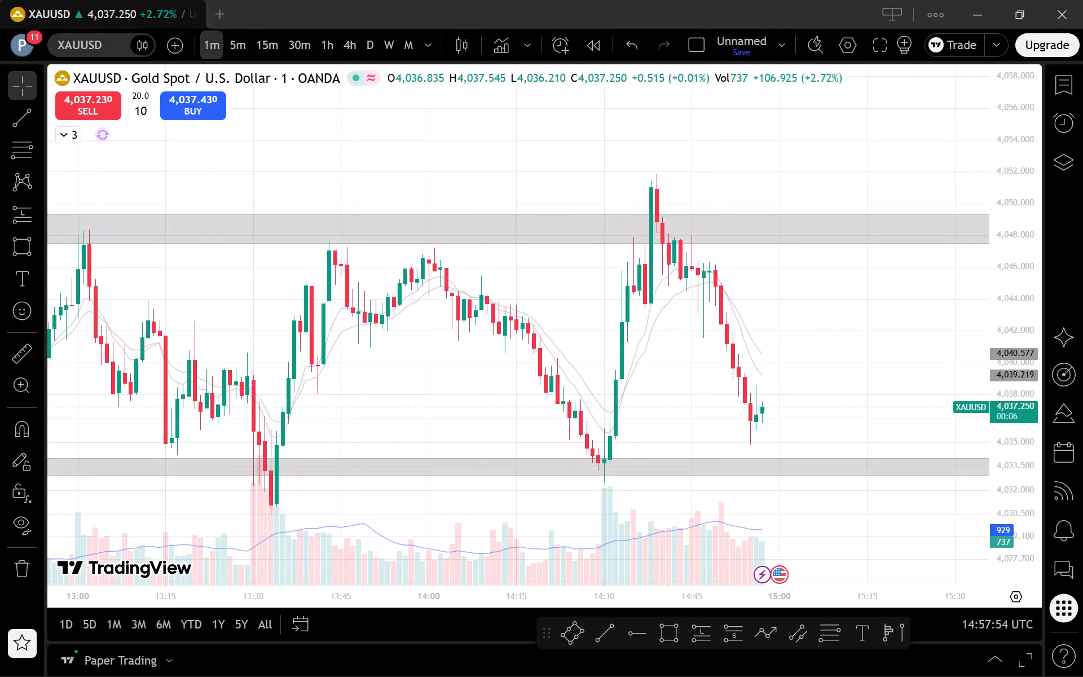
Switch to the 5-minute timeframe and examine the full range between both zones together with the price move leading into it.
left_click(228, 47)
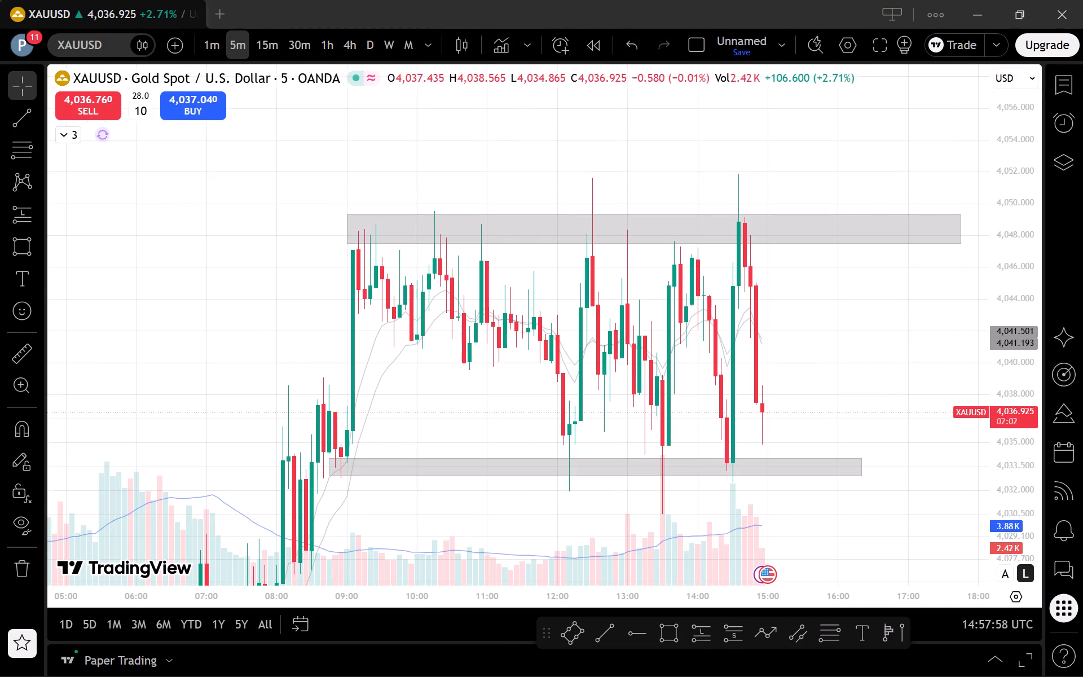
left_click_drag(1014, 209, 1014, 431)
scroll(940, 459, "up", 1)
left_click_drag(894, 482, 943, 430)
scroll(944, 425, "down", 1)
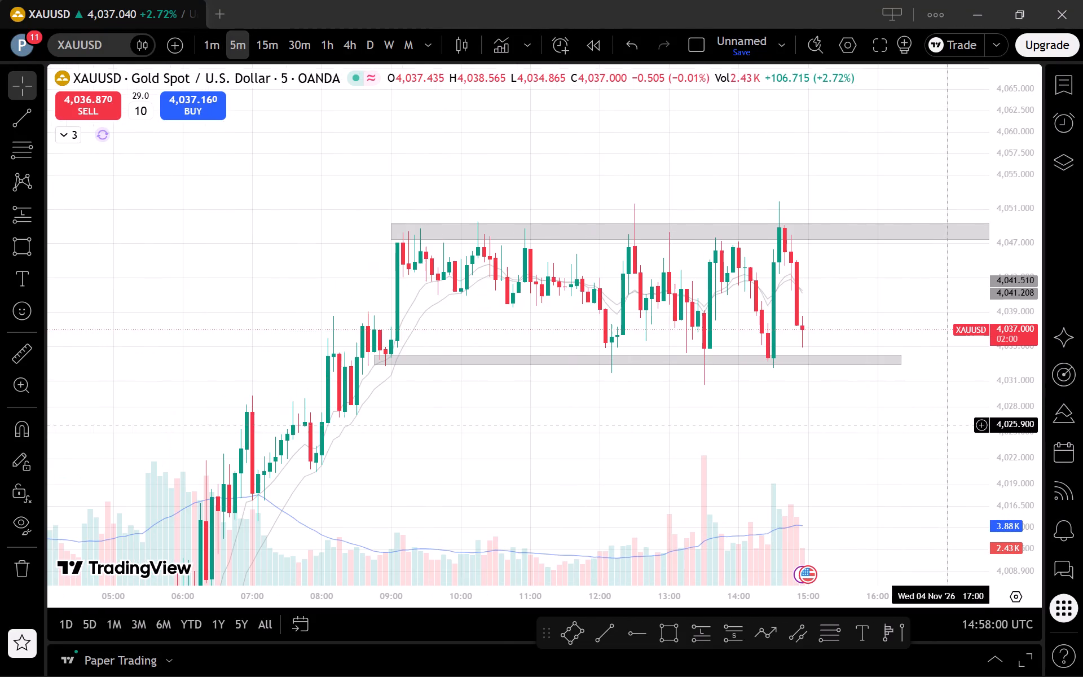
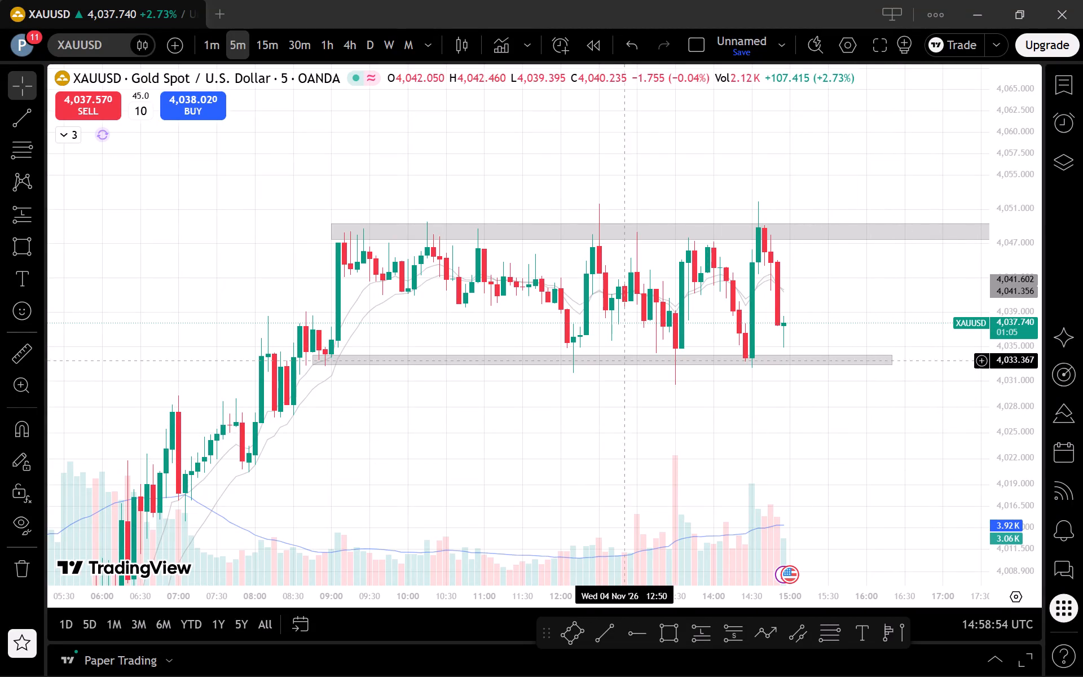
Review the range on the 15-minute, 30-minute and 1-hour timeframes, then return to 5-minute and examine price between both zones.
left_click(267, 40)
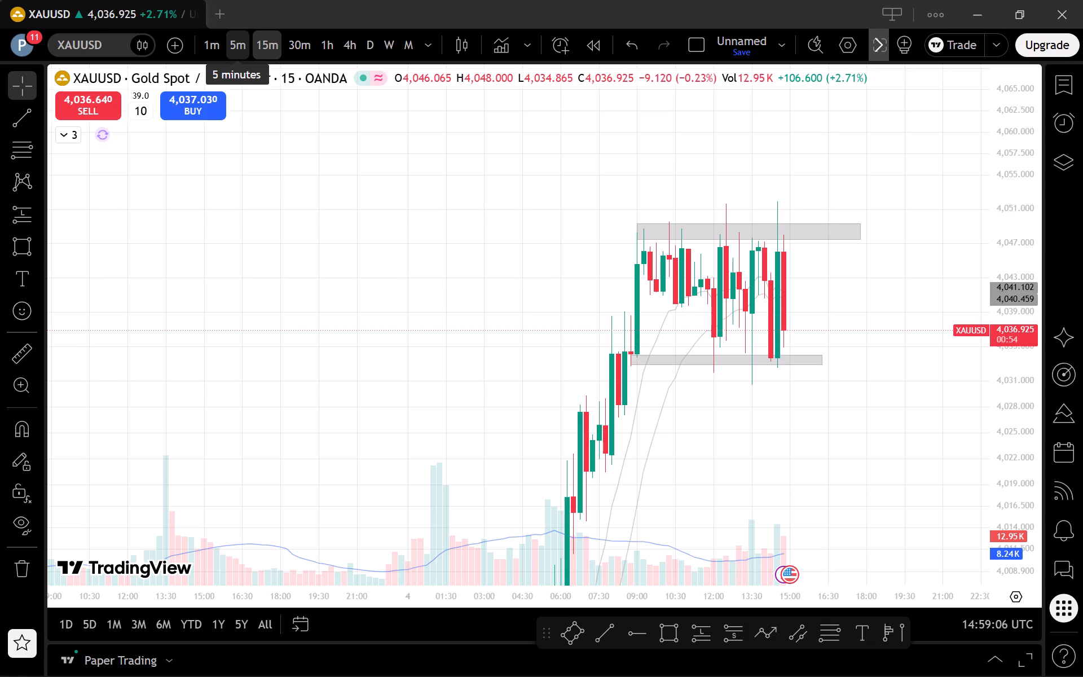
left_click(305, 42)
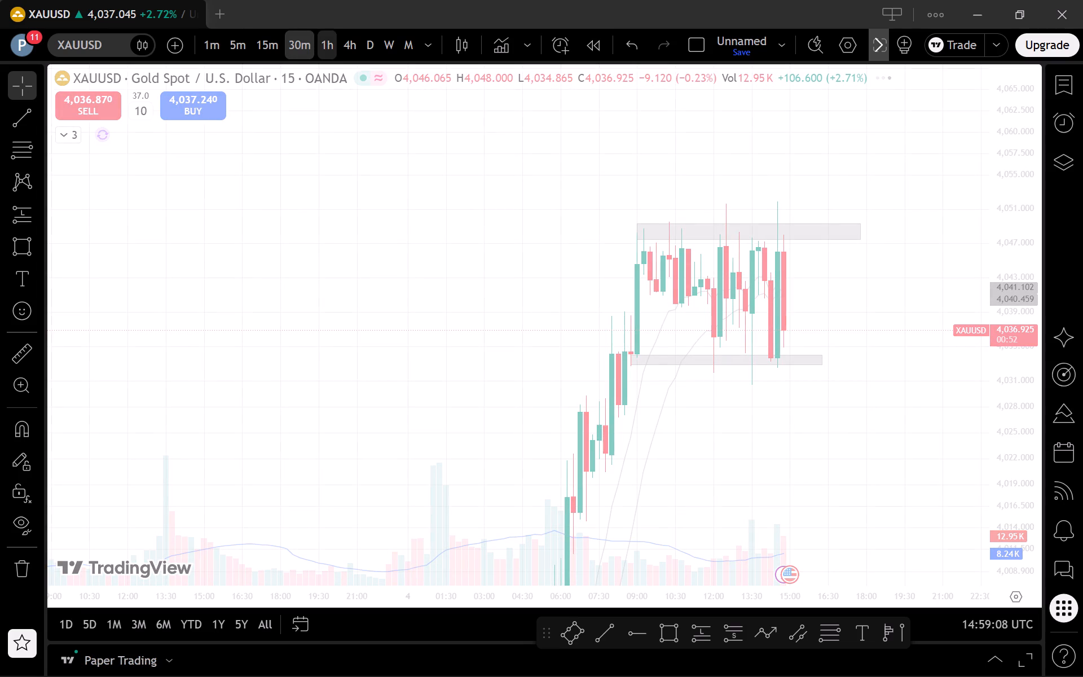
left_click(331, 43)
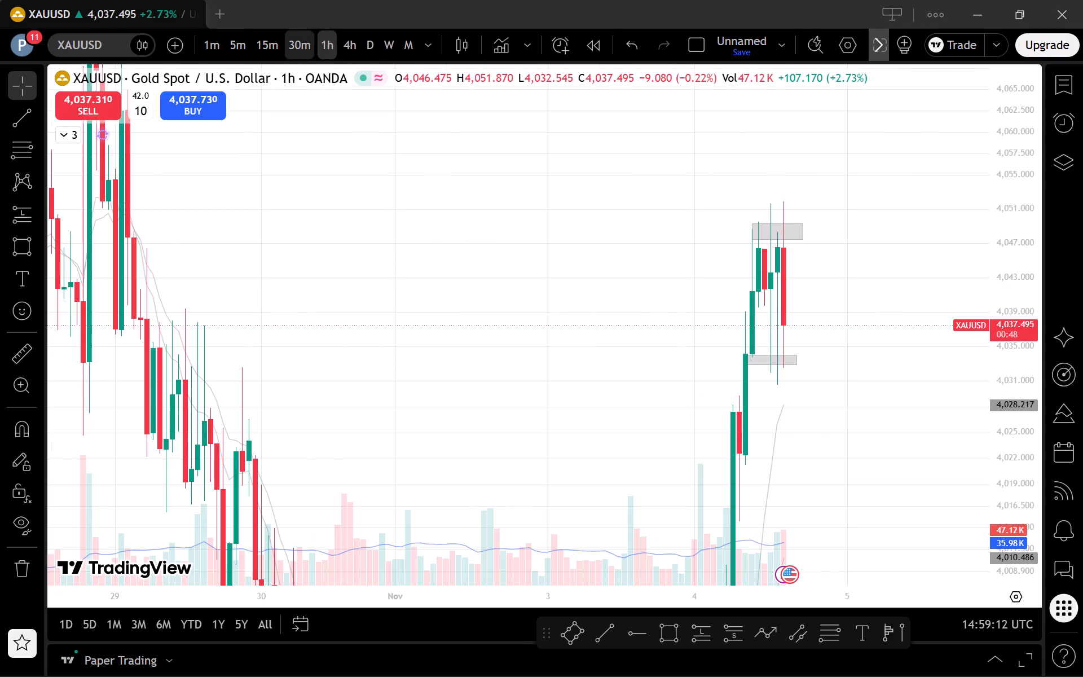
left_click(234, 42)
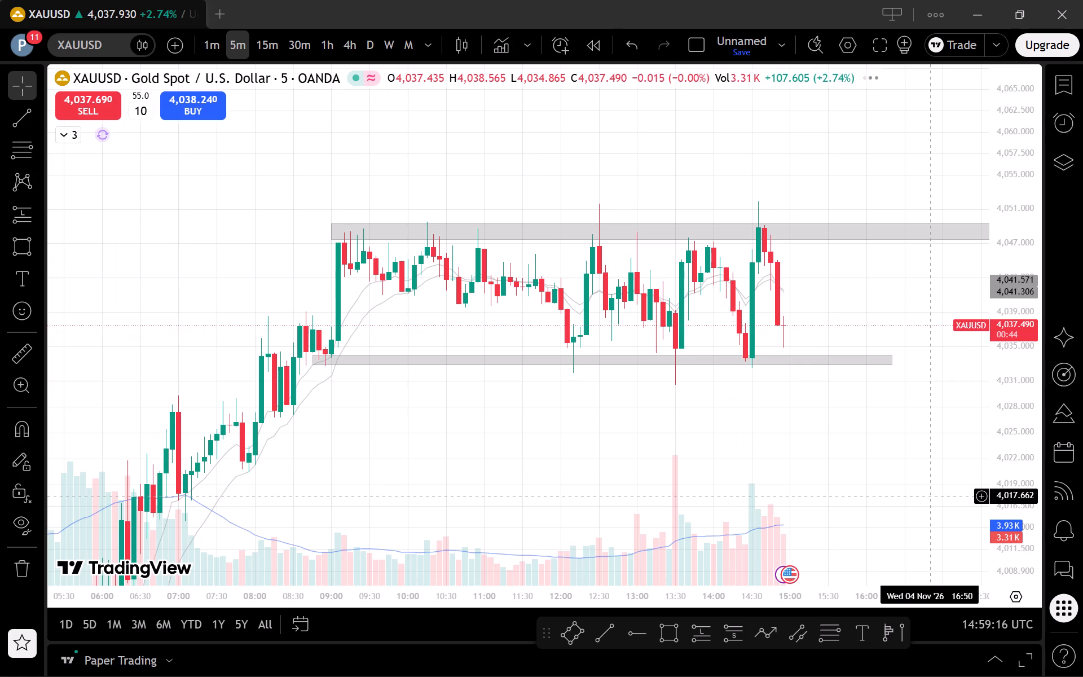
scroll(928, 496, "up", 3)
scroll(928, 495, "down", 2)
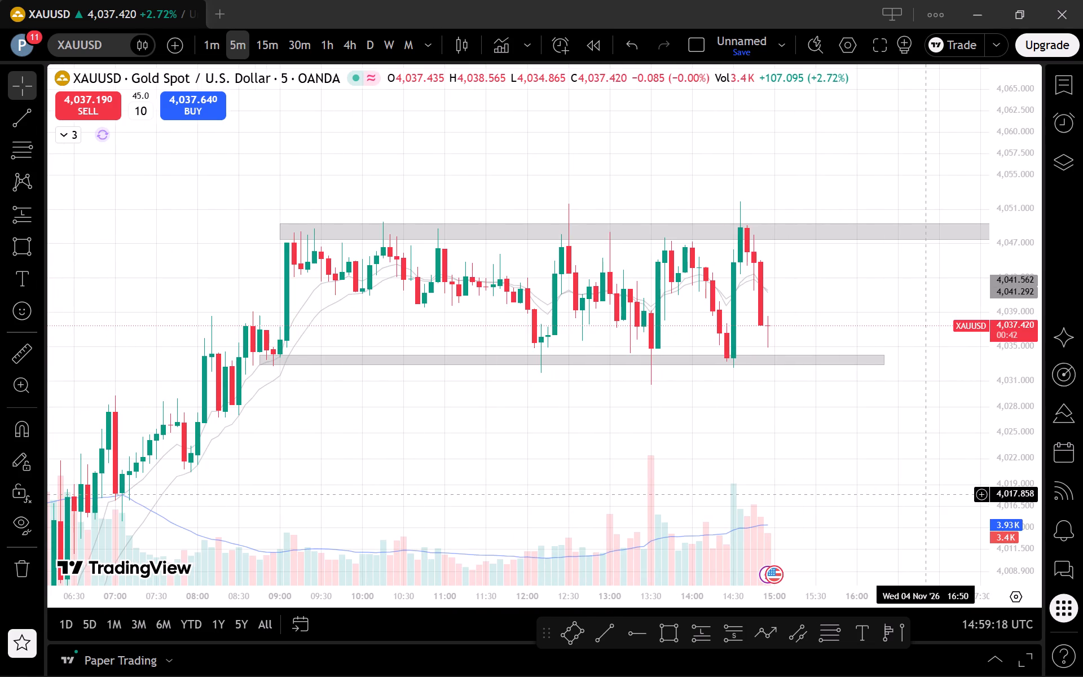
scroll(943, 518, "up", 1)
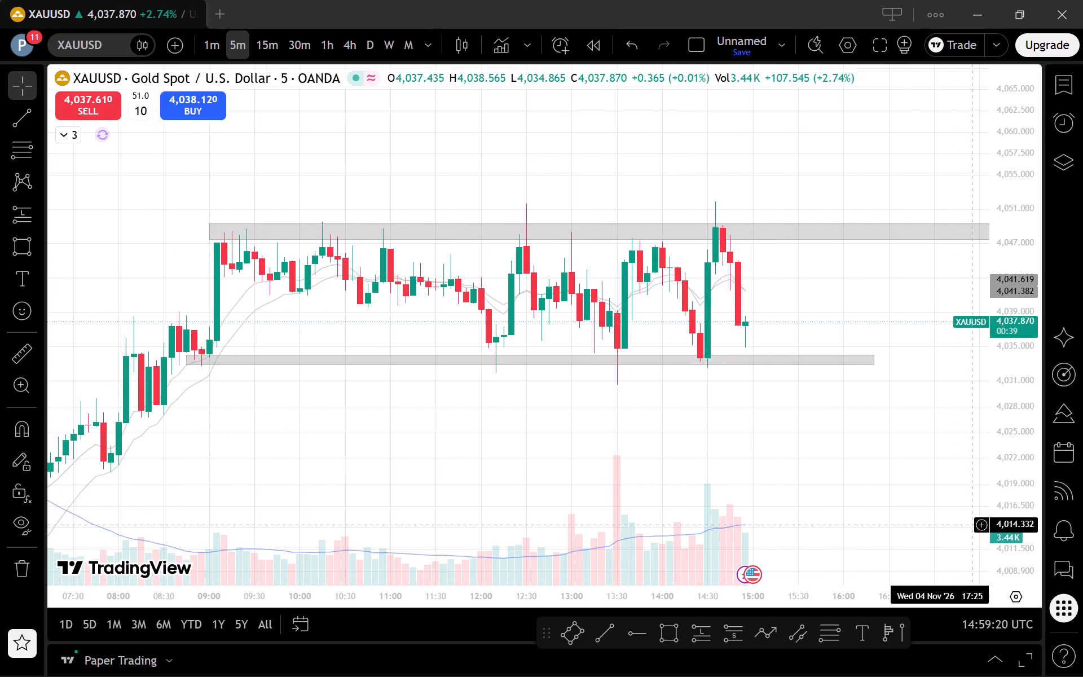
left_click_drag(1014, 520, 1018, 485)
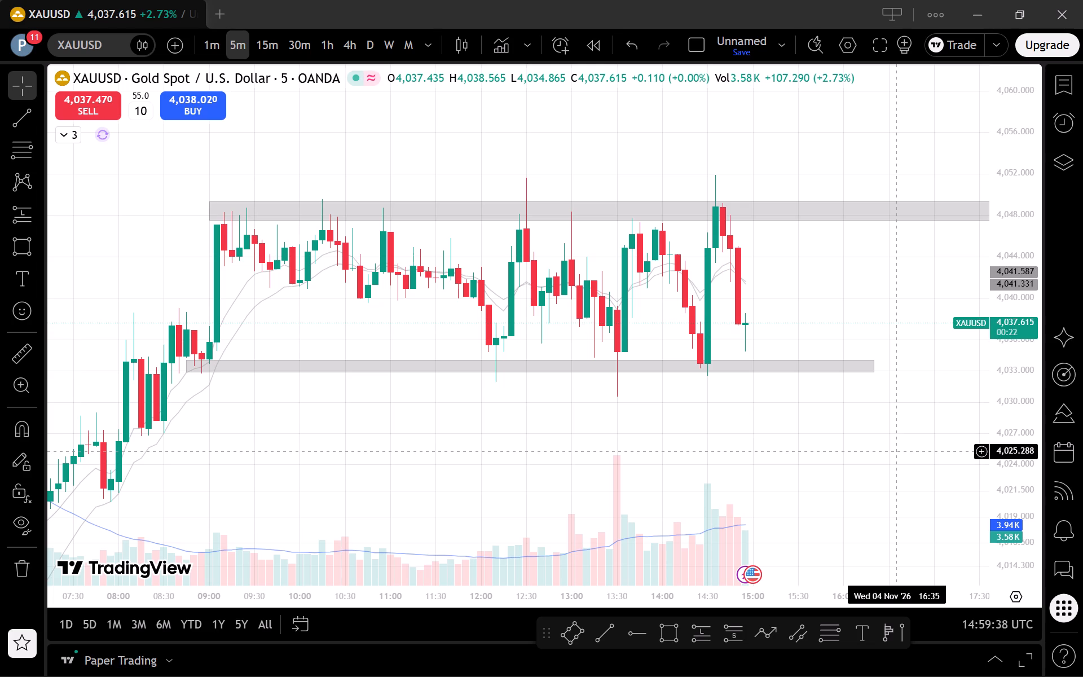
On the 1-minute timeframe, place a short position at the latest candles with its entry at about 4,036.67.
left_click(208, 47)
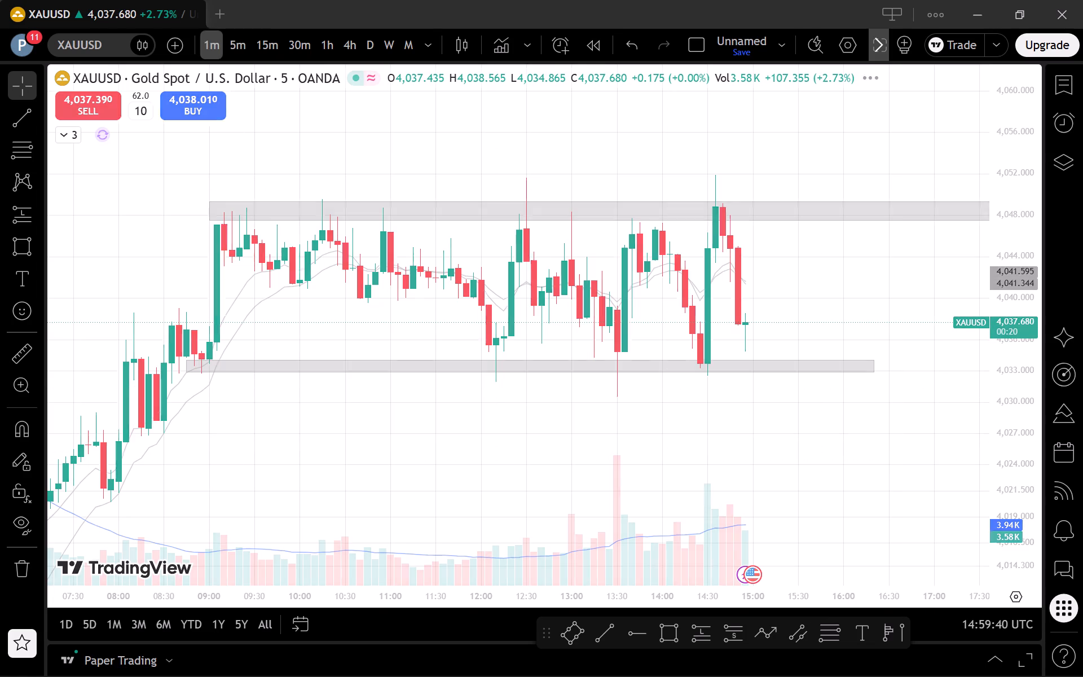
scroll(877, 408, "down", 2)
left_click_drag(989, 527, 998, 480)
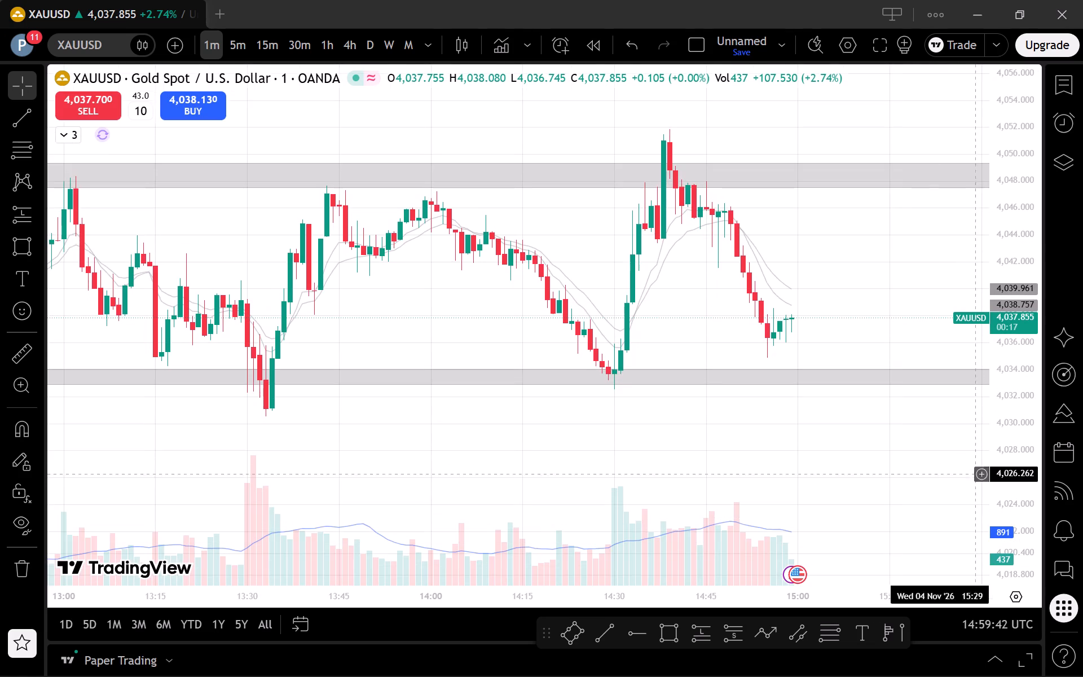
left_click_drag(895, 484, 839, 480)
left_click(730, 630)
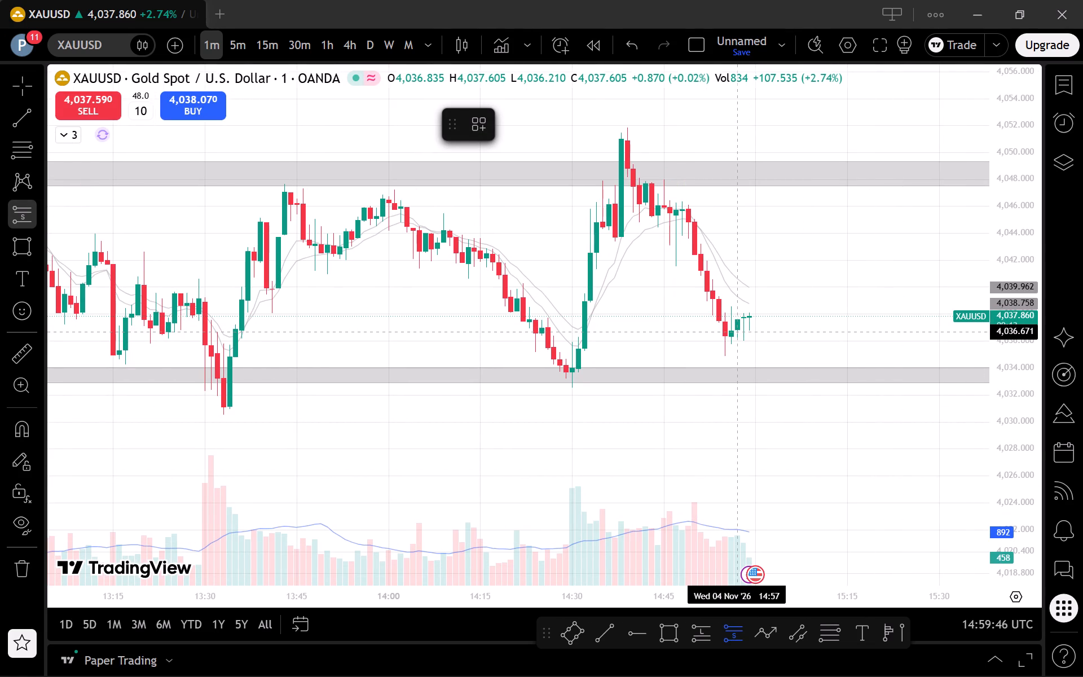
left_click(736, 332)
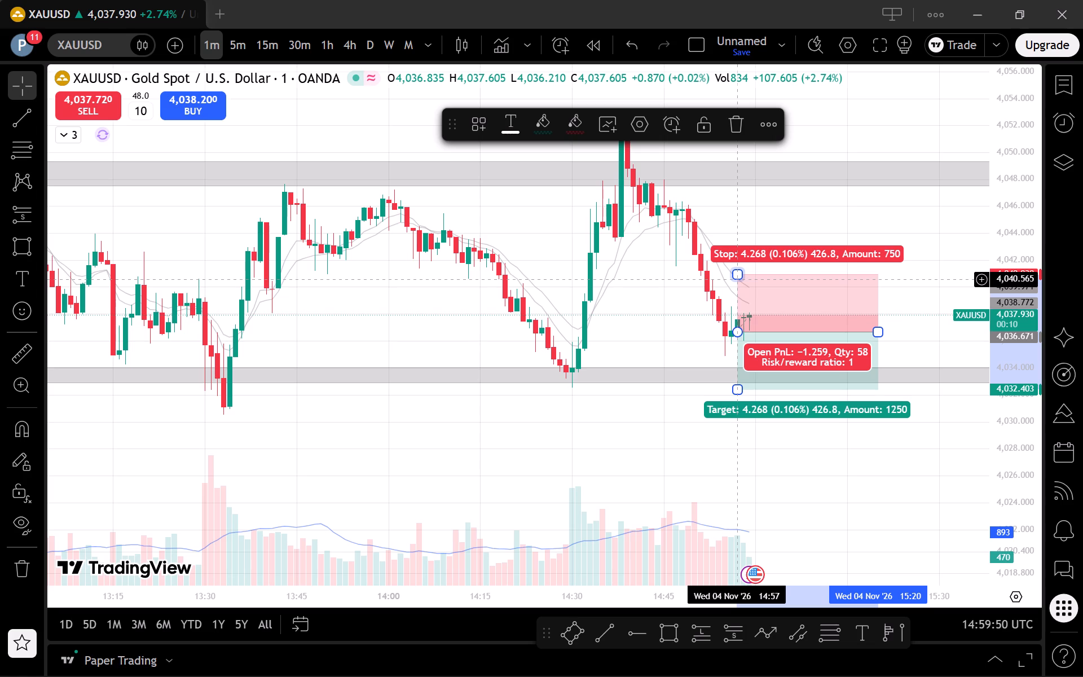
Adjust the short position's stop to about 4,039.37 and its target to about 4,023.01, below the lower zone.
left_click_drag(735, 280, 774, 297)
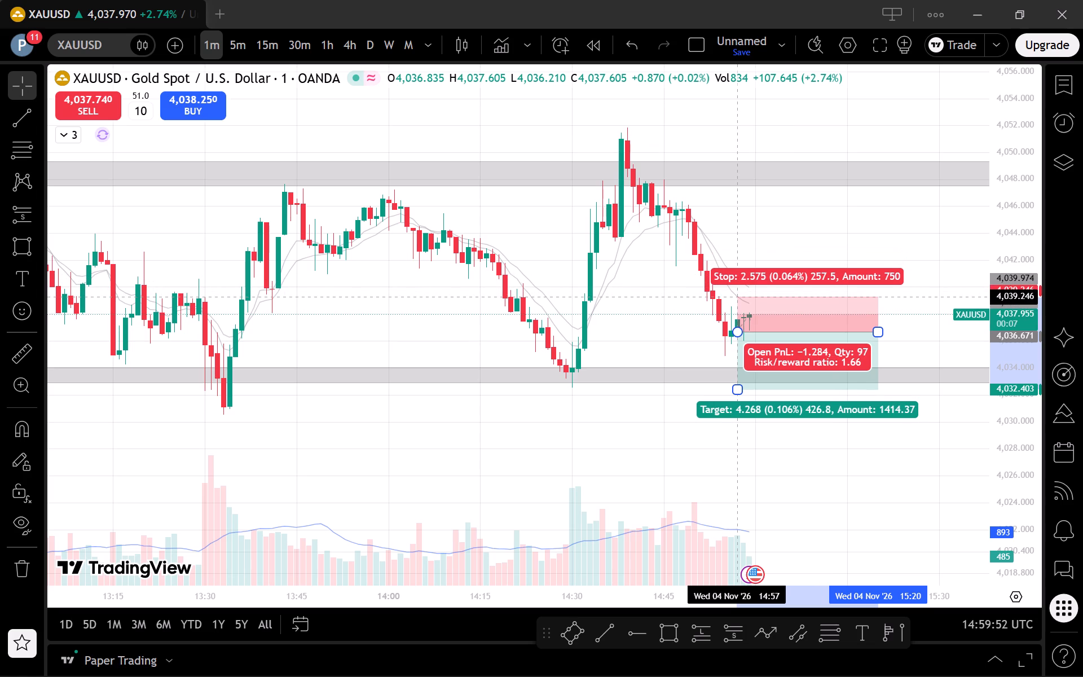
left_click_drag(774, 297, 781, 296)
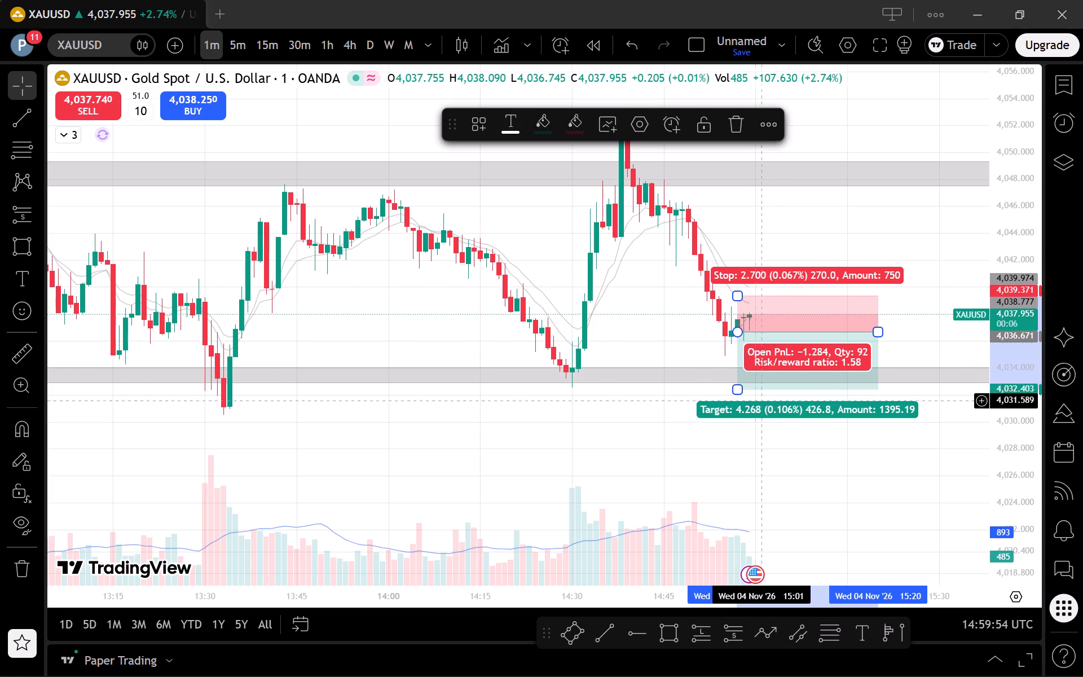
left_click_drag(738, 386, 802, 527)
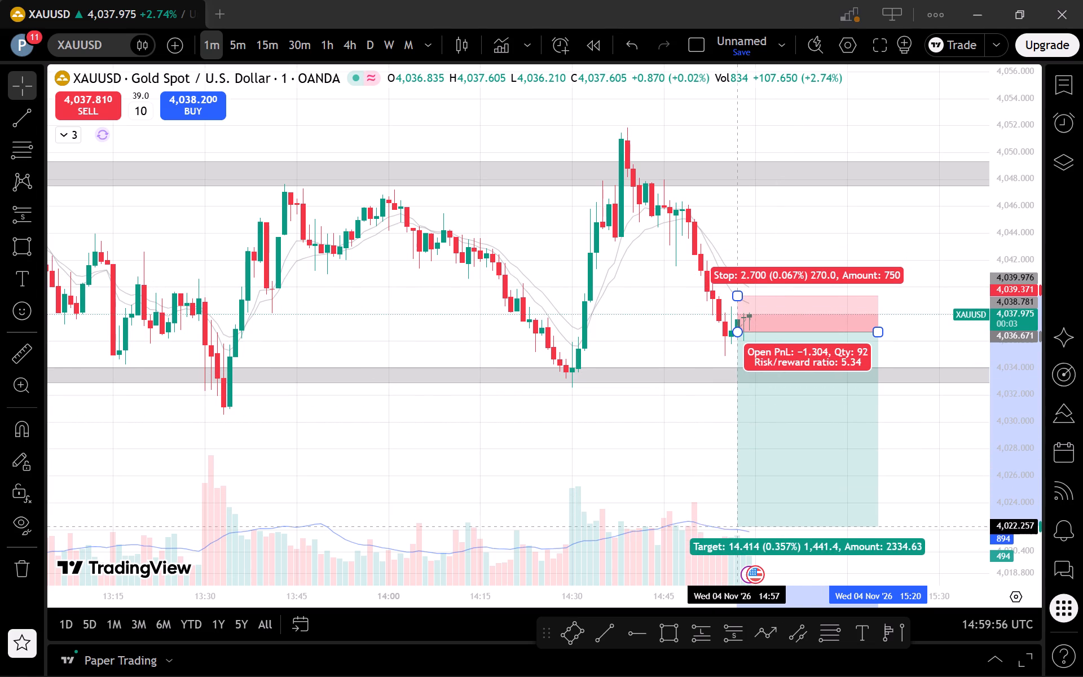
left_click_drag(802, 527, 818, 517)
left_click(640, 448)
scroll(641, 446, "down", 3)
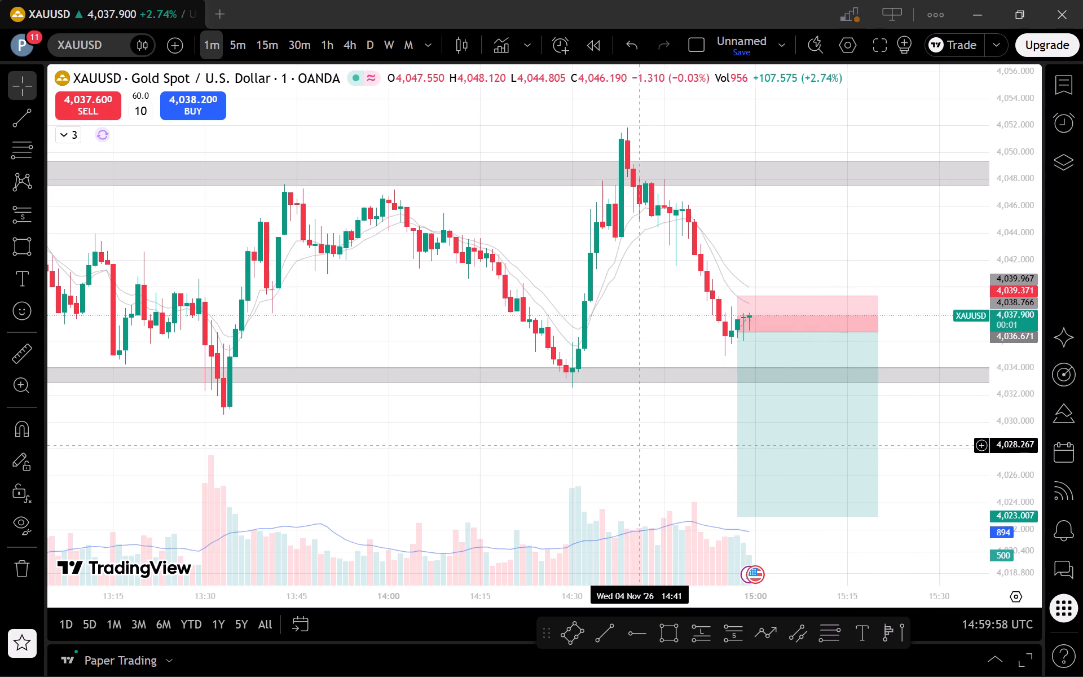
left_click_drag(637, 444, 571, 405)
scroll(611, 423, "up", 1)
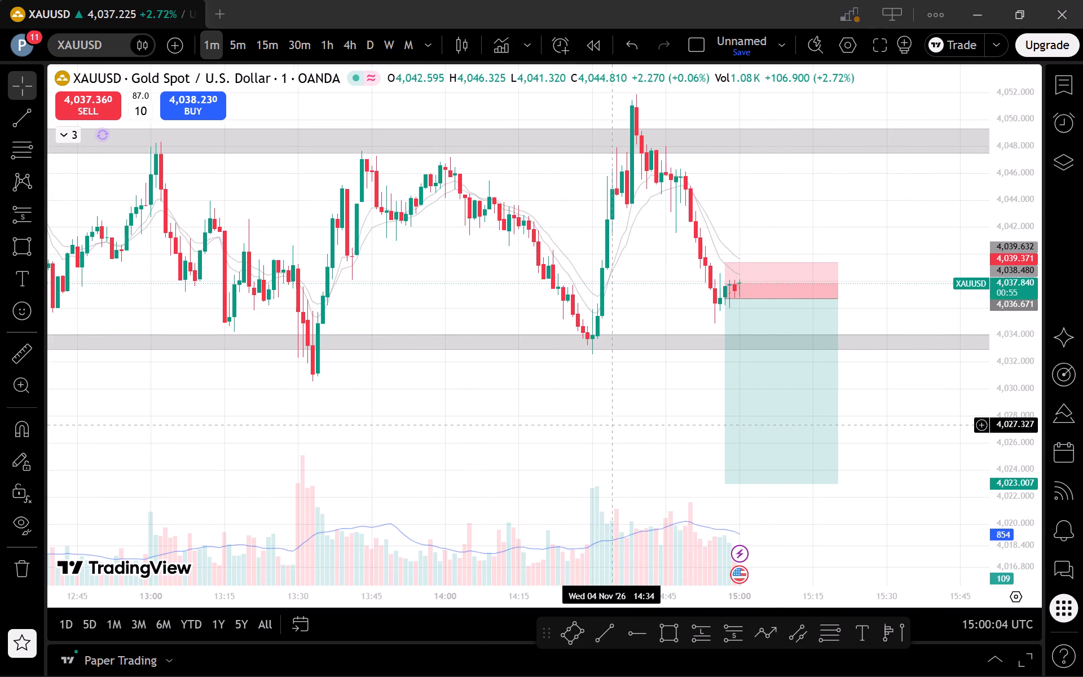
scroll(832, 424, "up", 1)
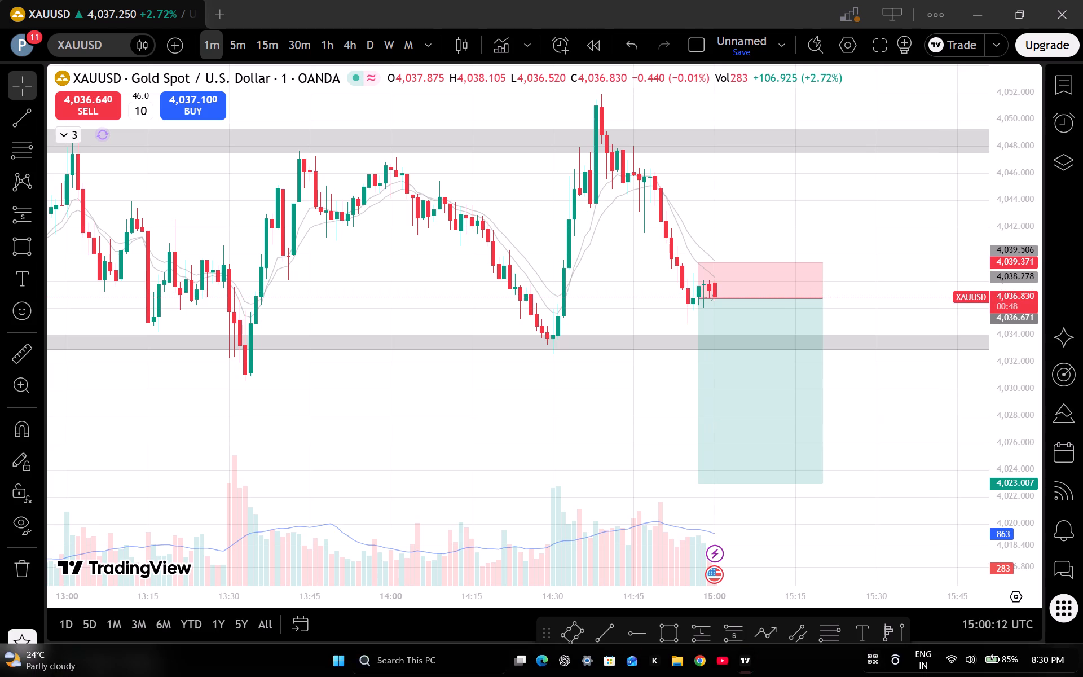
Switch to Forex Factory and examine this week's economic calendar for the events on Wednesday, Nov 4.
left_click(341, 666)
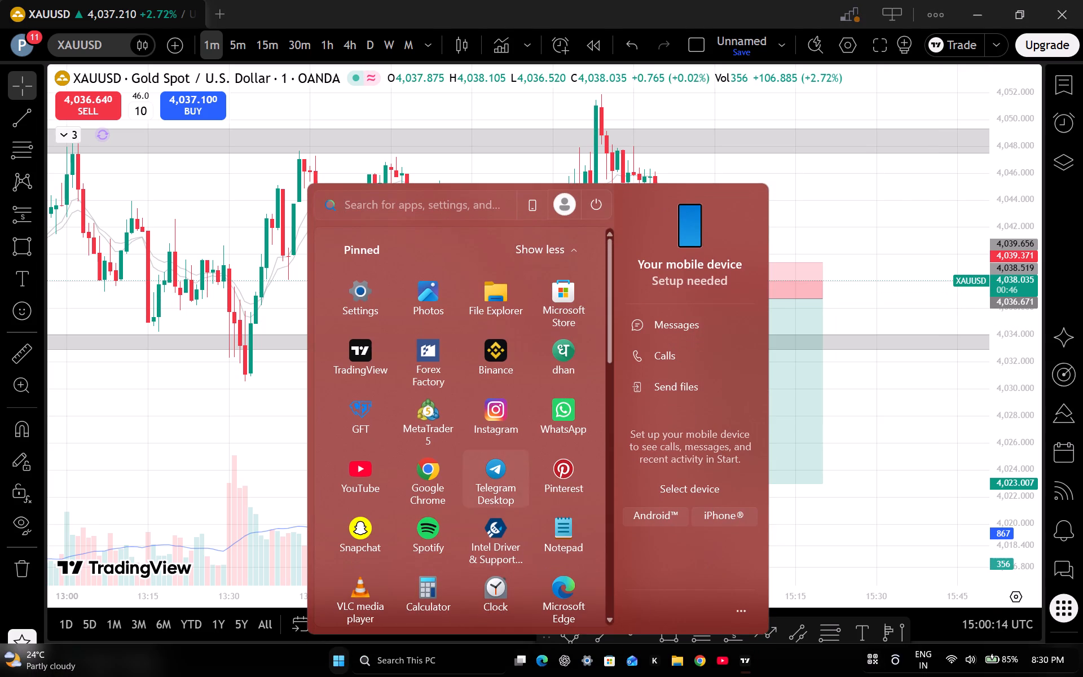
left_click(427, 341)
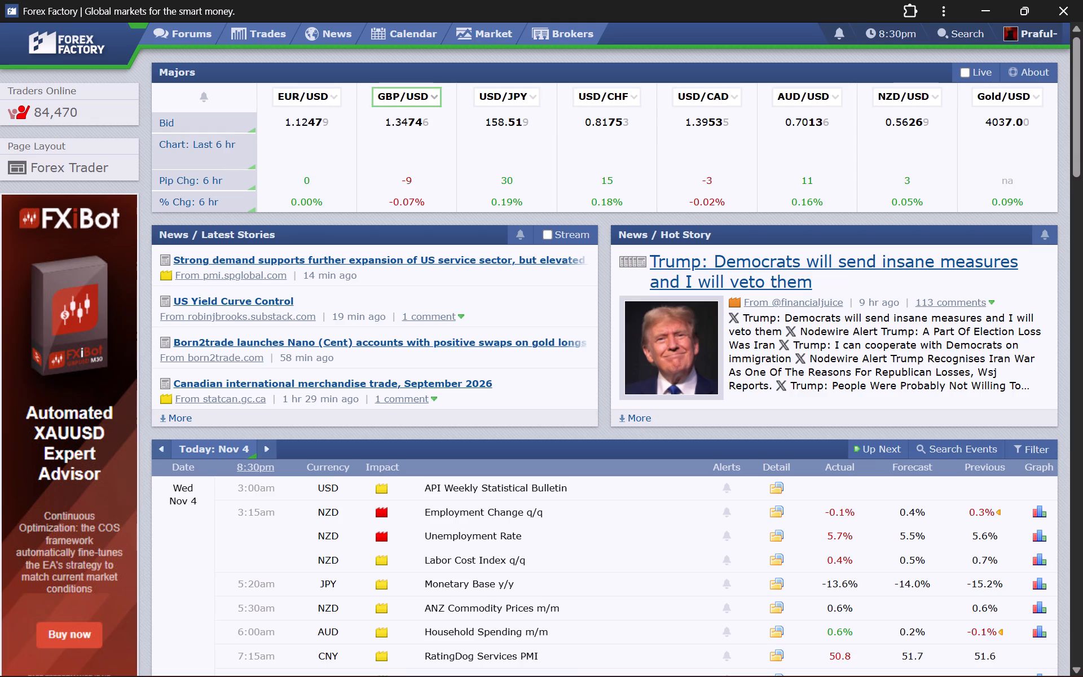
left_click(413, 29)
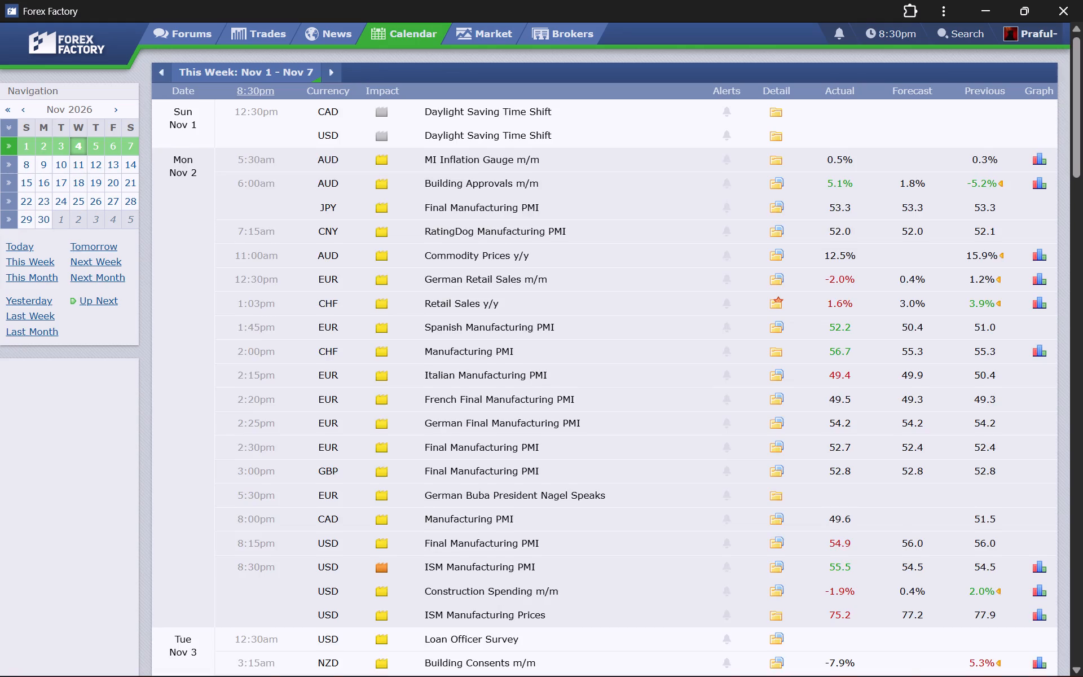
scroll(868, 461, "down", 5)
scroll(373, 250, "down", 8)
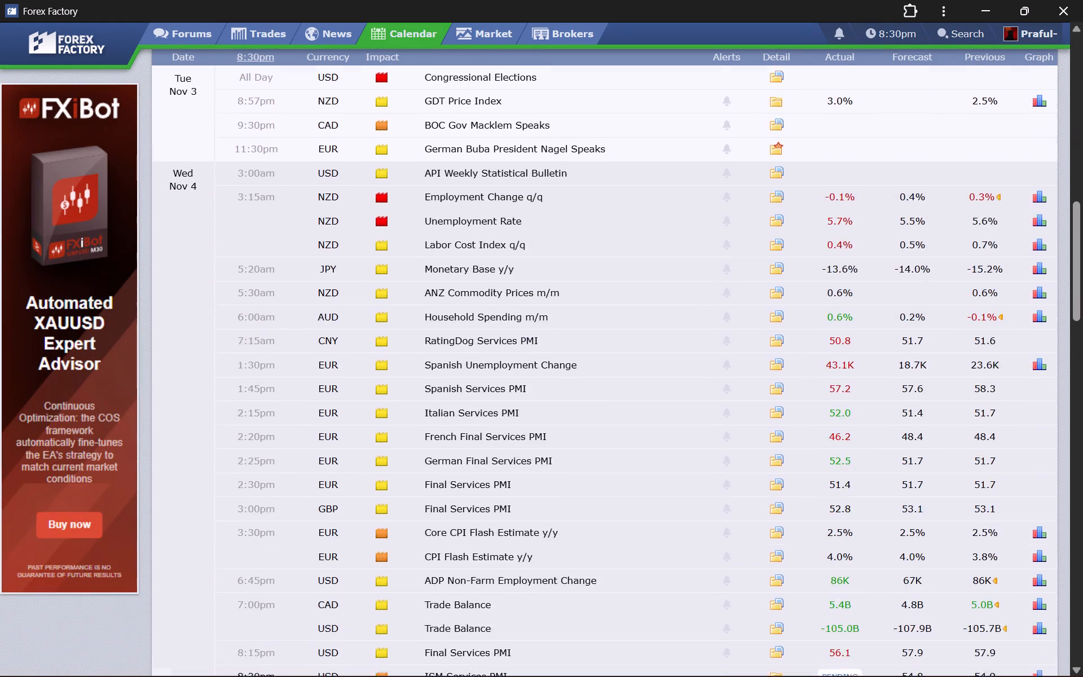
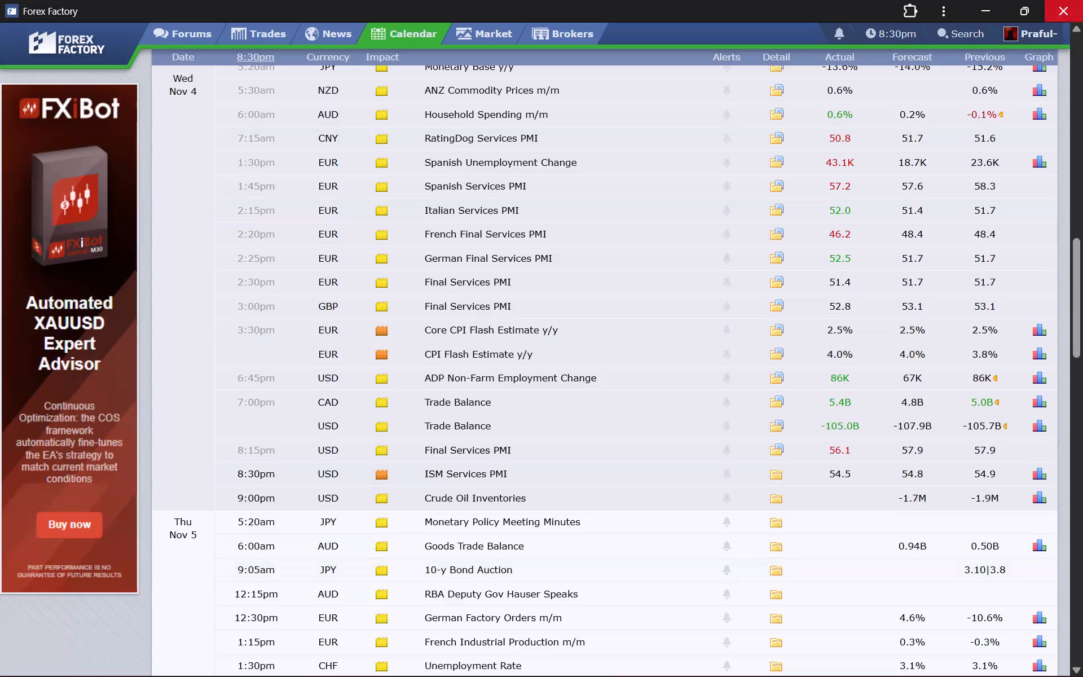
Return to the XAUUSD chart in TradingView and examine the range and planned short on the 1-minute, 1-hour and 5-minute timeframes.
left_click(1076, 0)
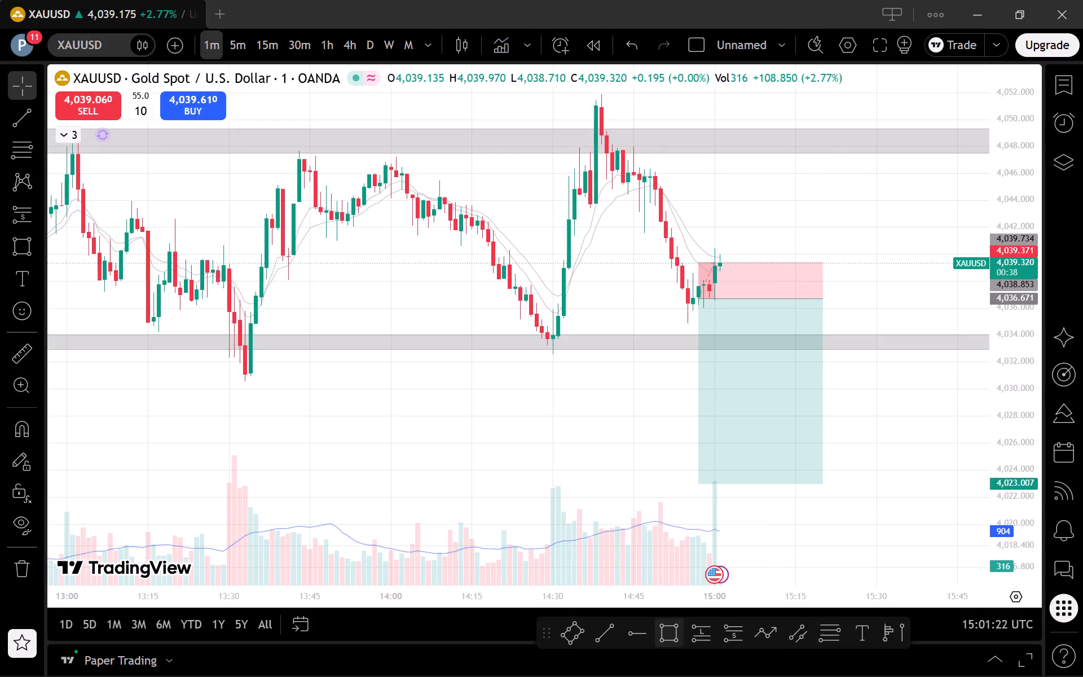
scroll(884, 508, "down", 1)
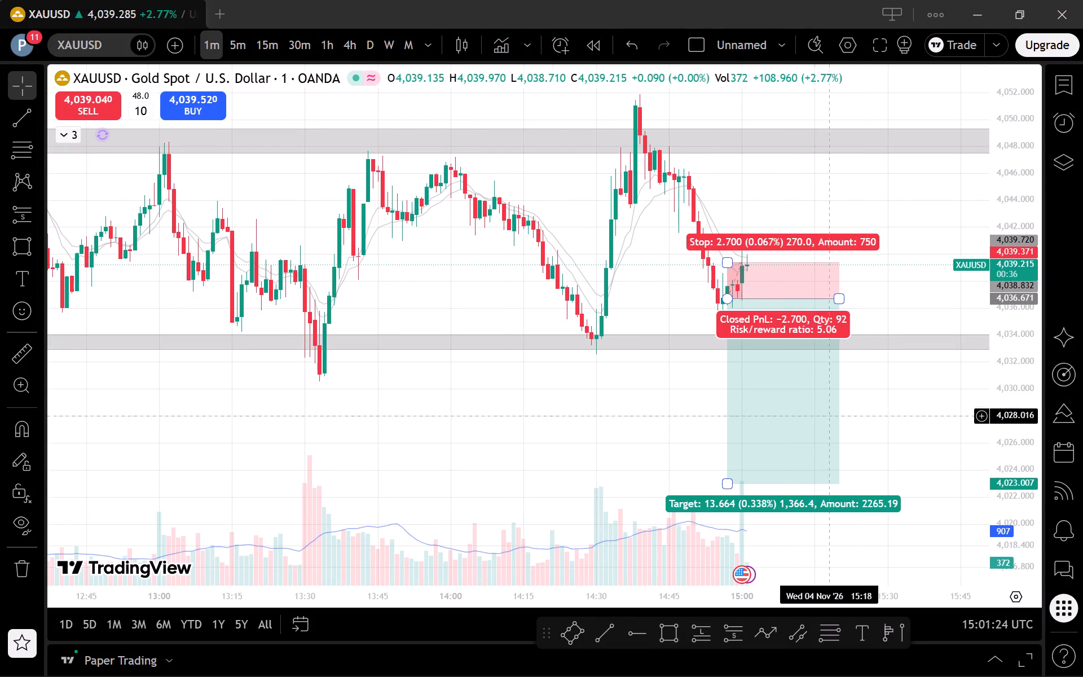
scroll(920, 424, "down", 3)
scroll(925, 424, "up", 1)
scroll(925, 424, "down", 1)
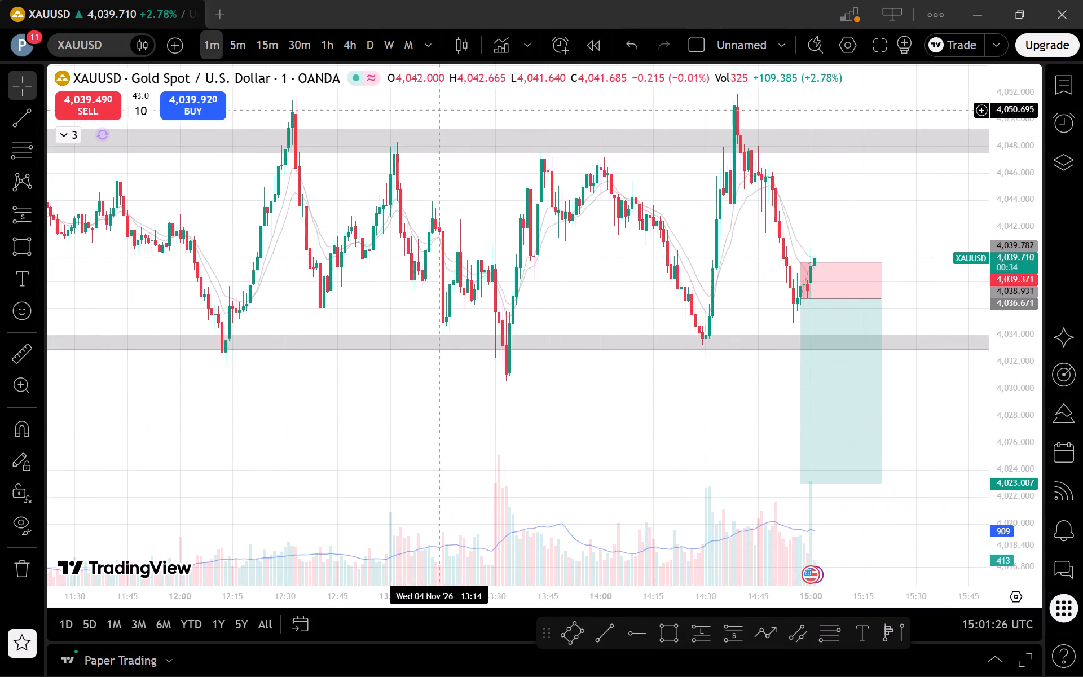
left_click(329, 49)
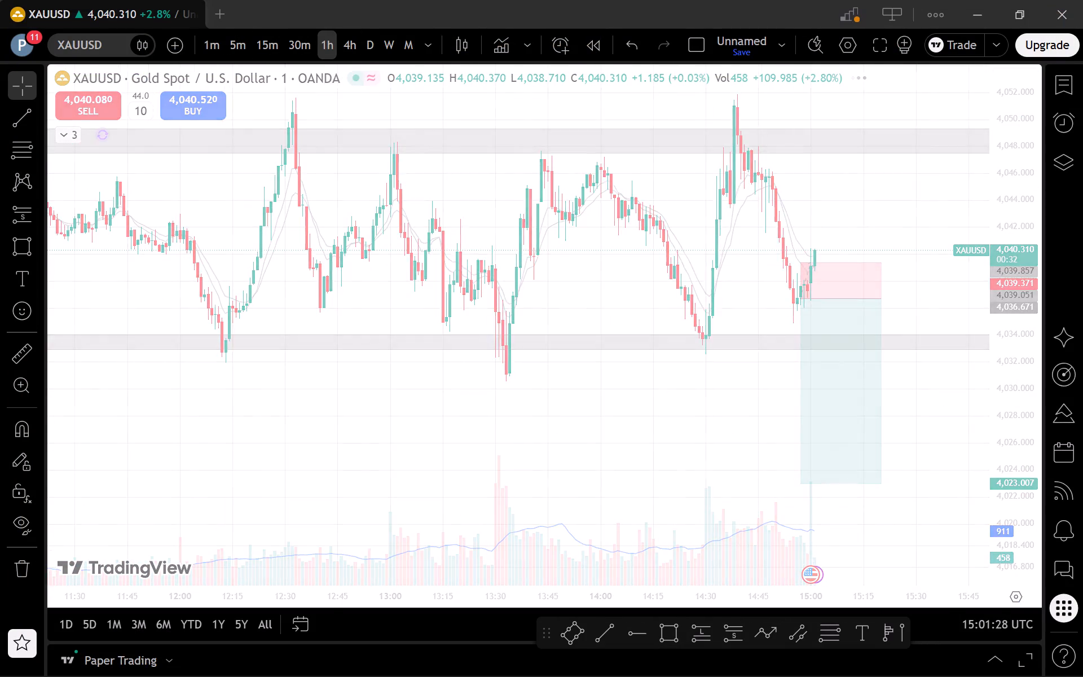
left_click_drag(1025, 335, 992, 614)
scroll(861, 471, "up", 6)
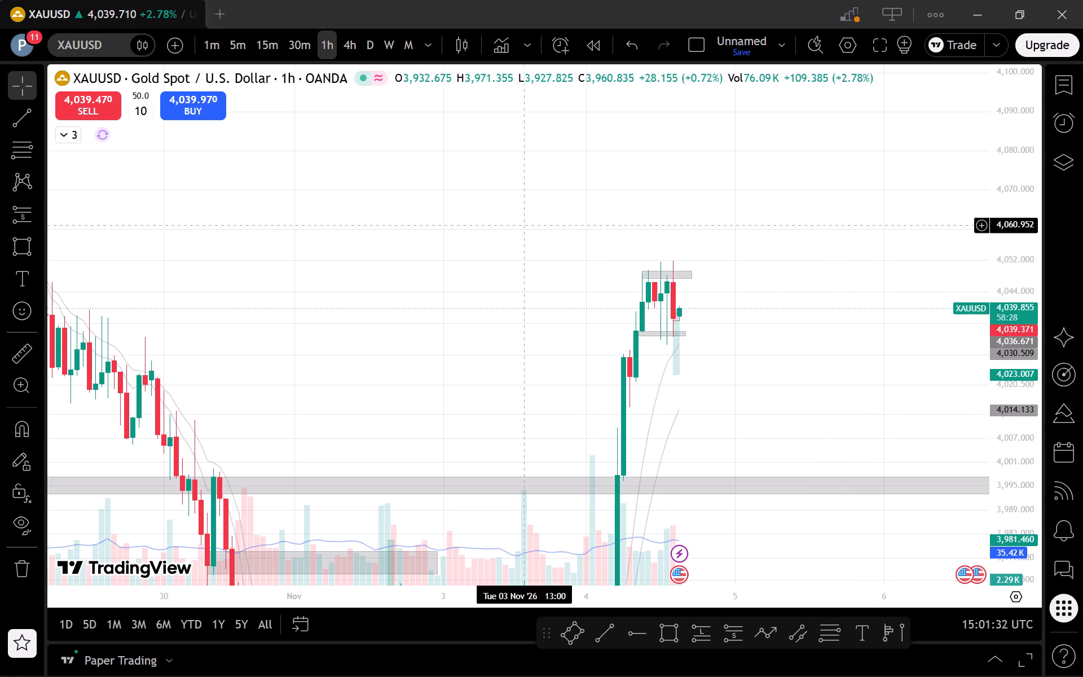
left_click(226, 49)
scroll(802, 394, "down", 3)
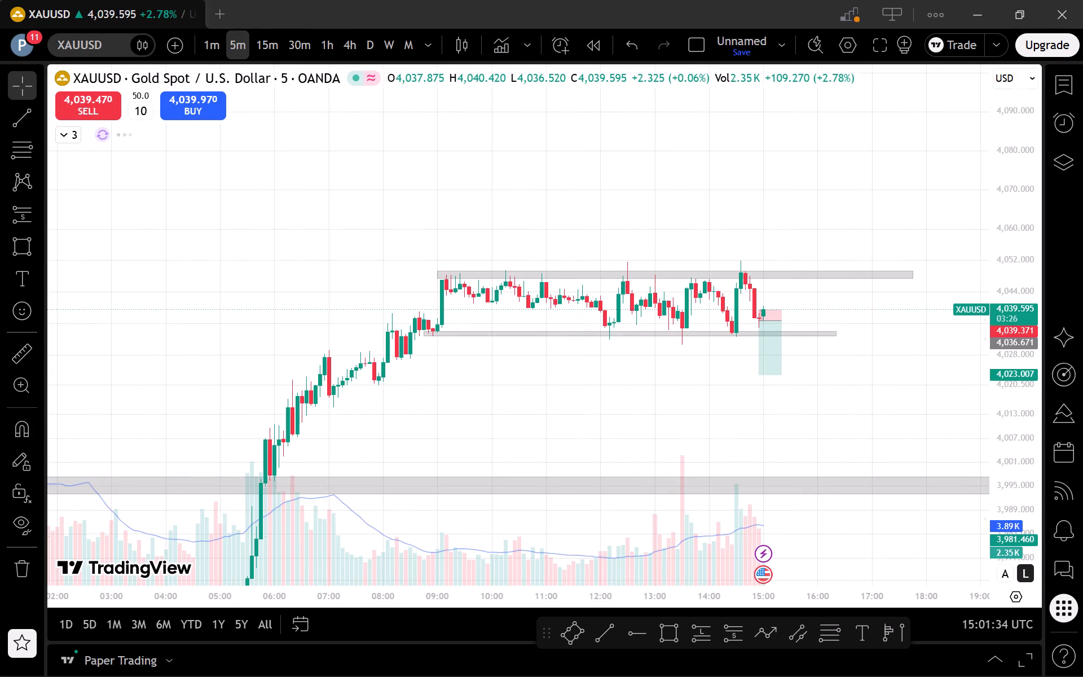
left_click_drag(1011, 543, 991, 320)
scroll(865, 357, "up", 3)
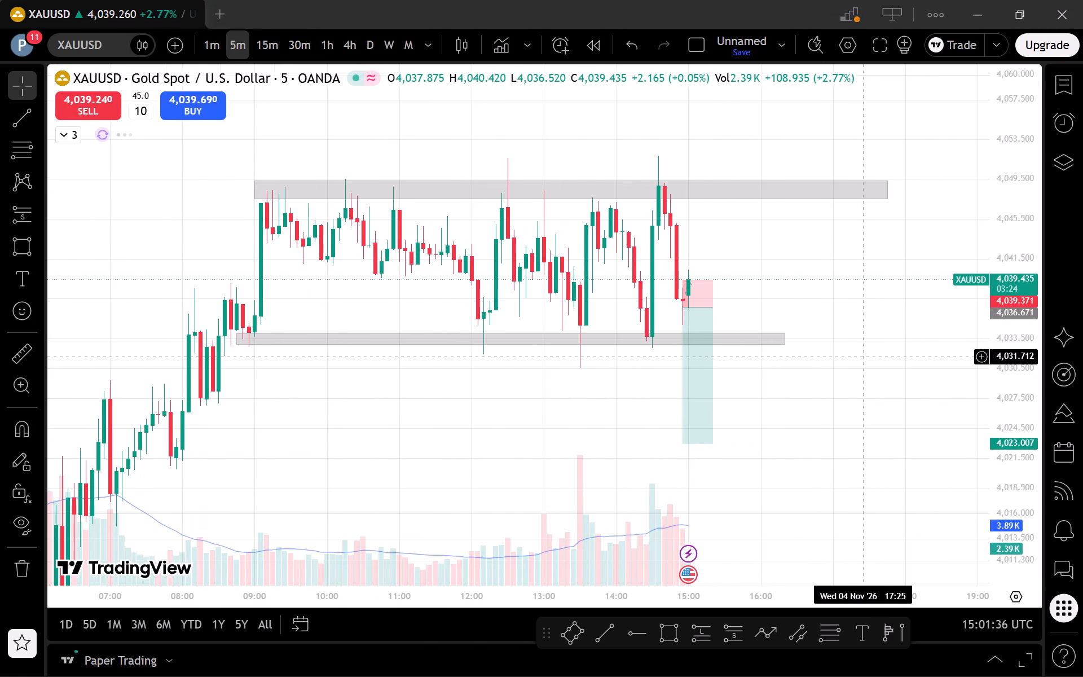
scroll(862, 357, "up", 1)
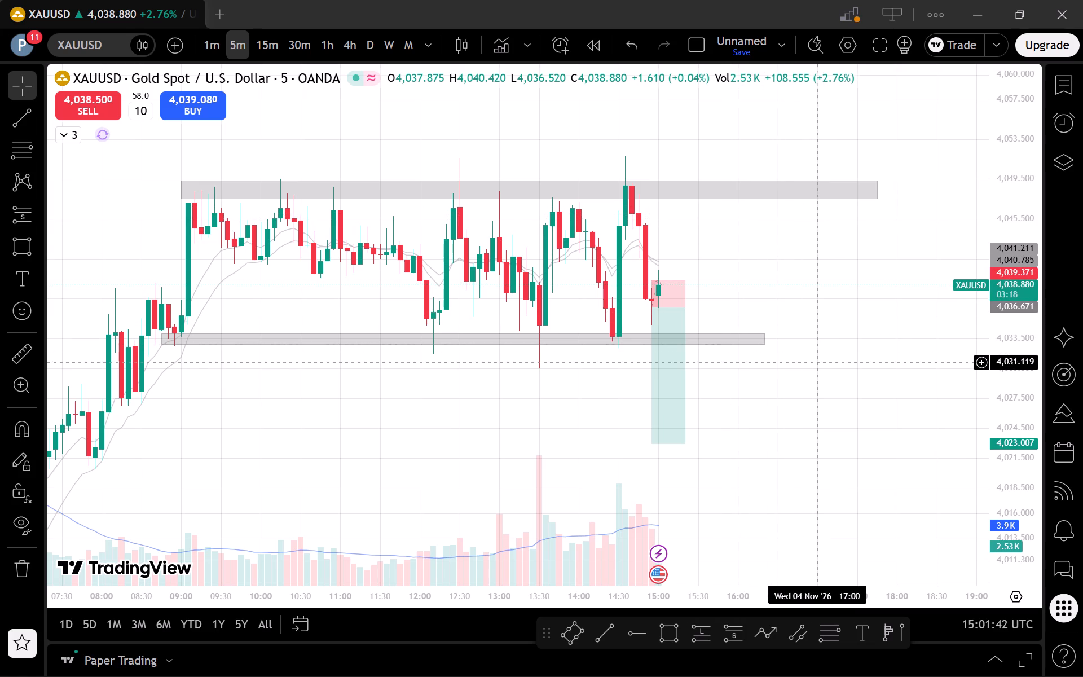
Draw a rising trendline under the recent 5-minute lows, from about 4,030.61 at 13:25 to about 4,036.89, past the latest candles.
left_click(613, 632)
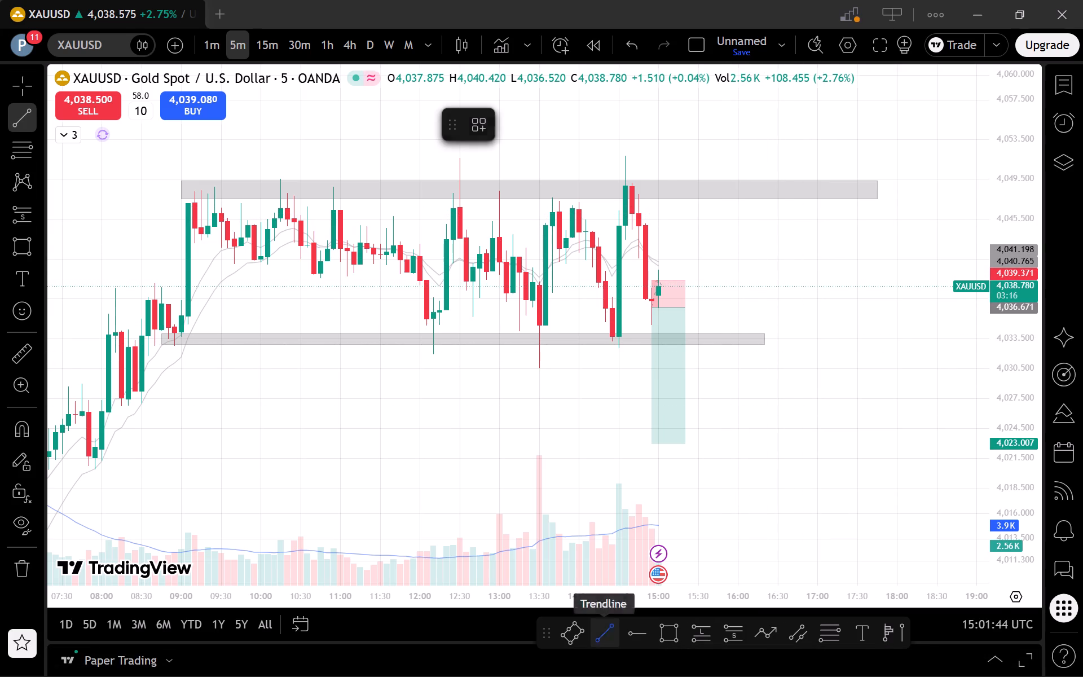
left_click(535, 368)
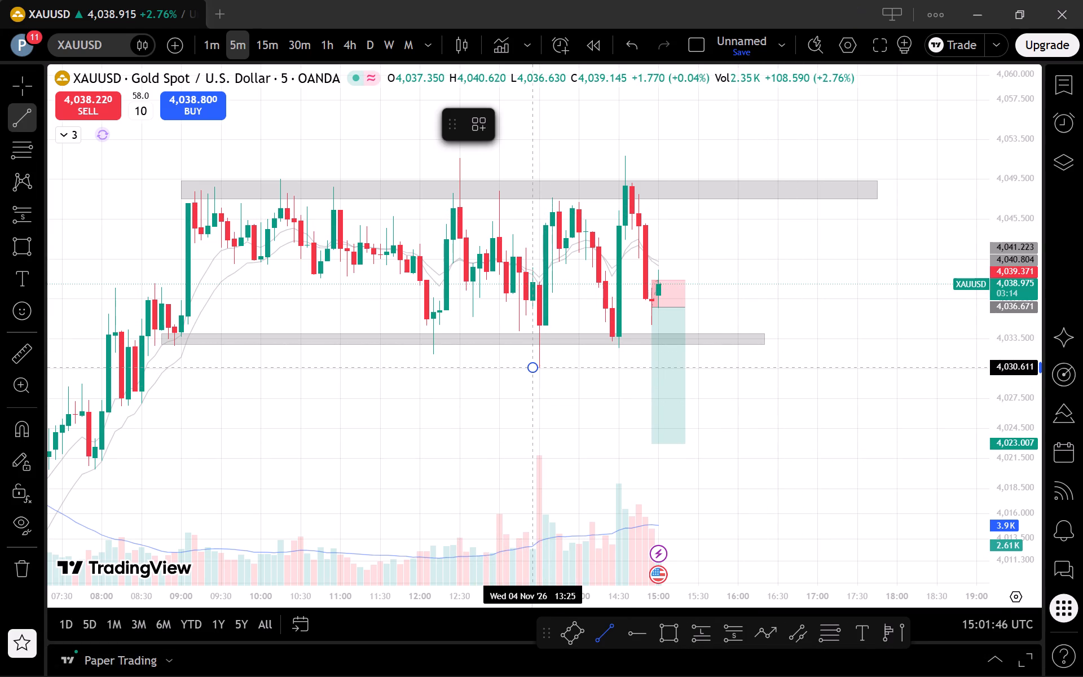
left_click(793, 305)
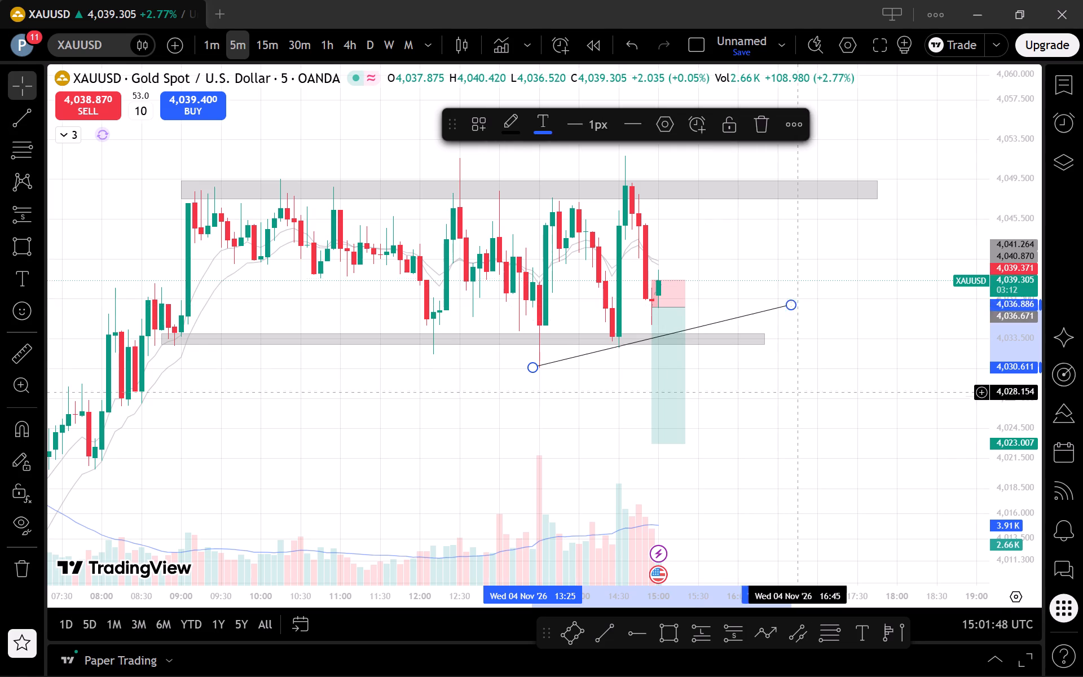
left_click(800, 395)
left_click_drag(803, 416, 865, 438)
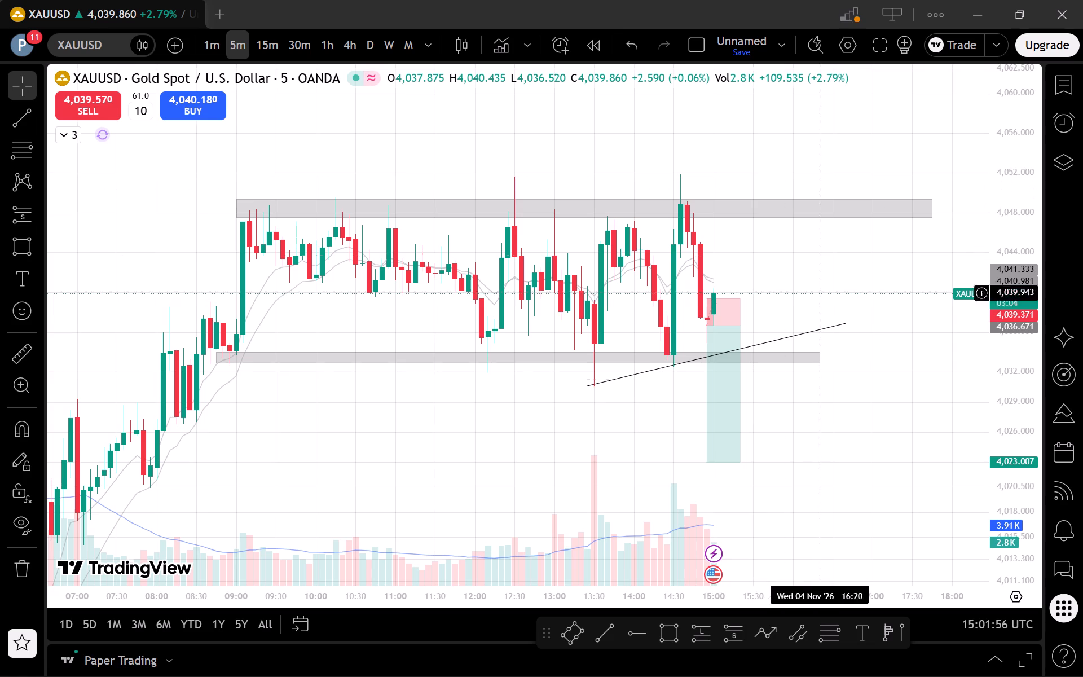
scroll(912, 405, "up", 1)
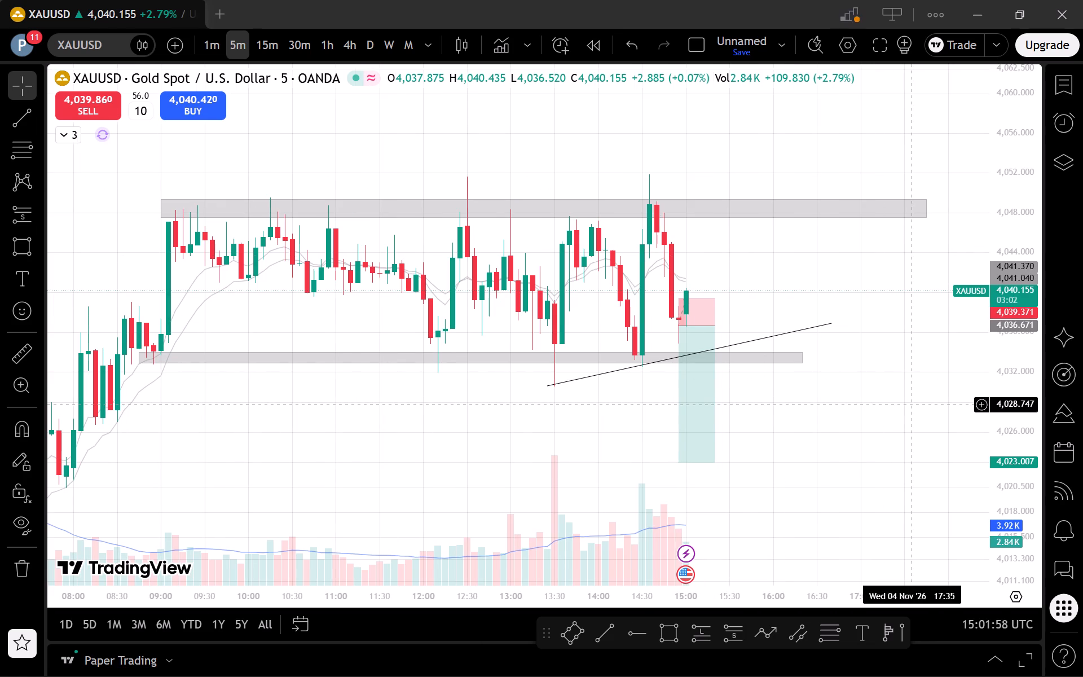
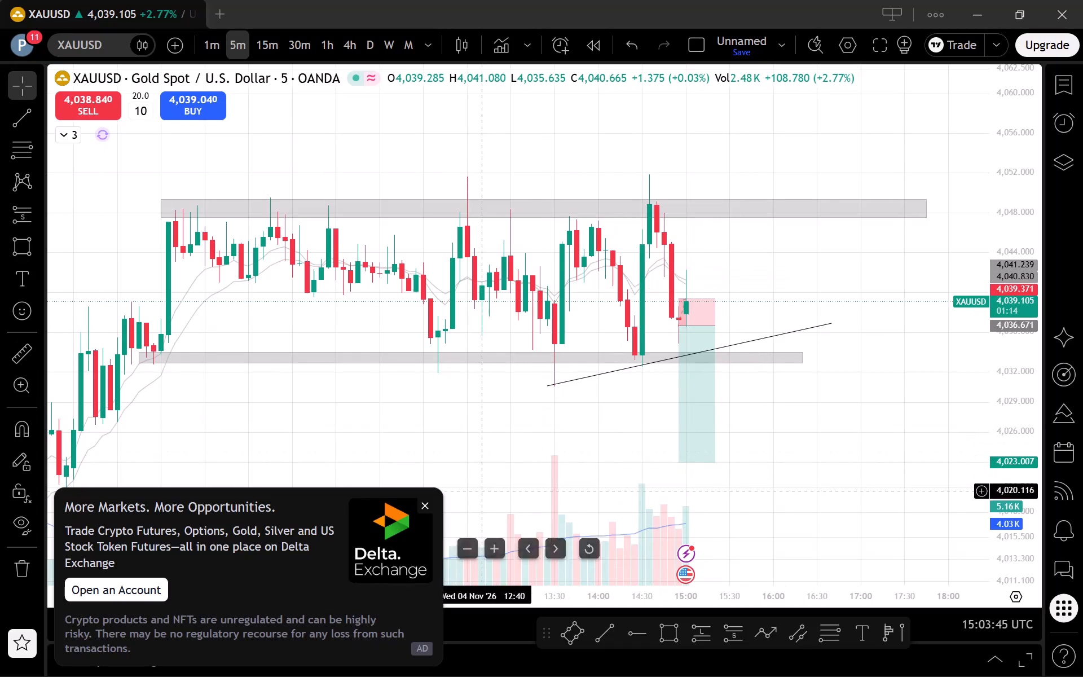
Dismiss the Delta Exchange advertisement covering the chart.
left_click(419, 505)
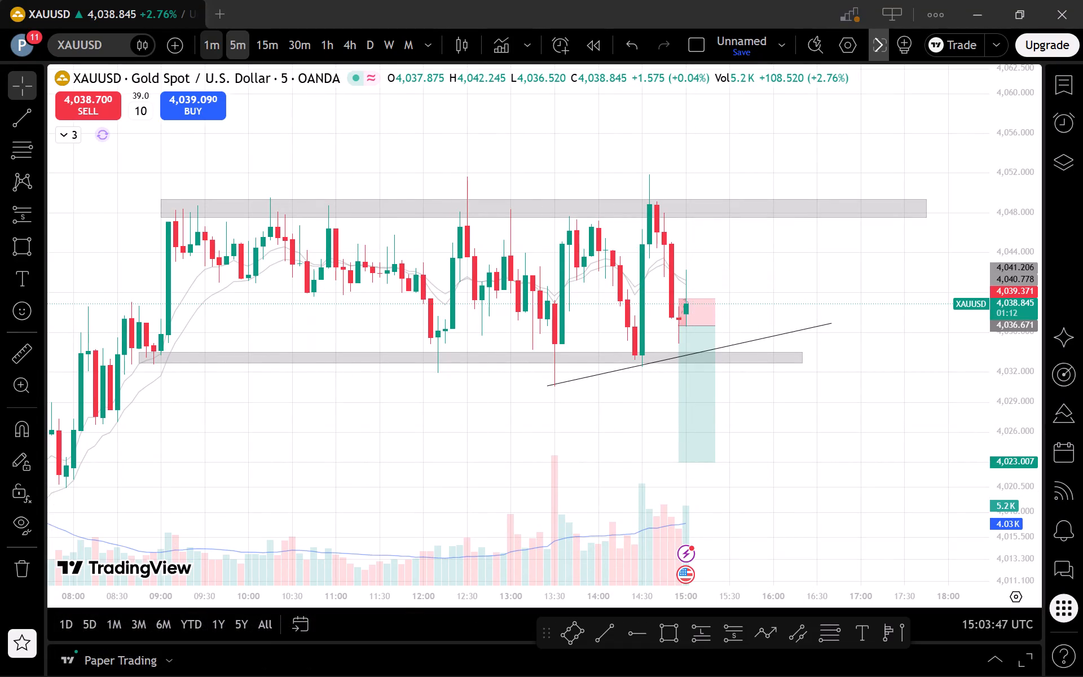
On the 1-minute chart, shift the planned short to an entry of about 4,037.245, with stop about 4,039.945 and target about 4,023.581.
left_click(200, 52)
left_click(240, 51)
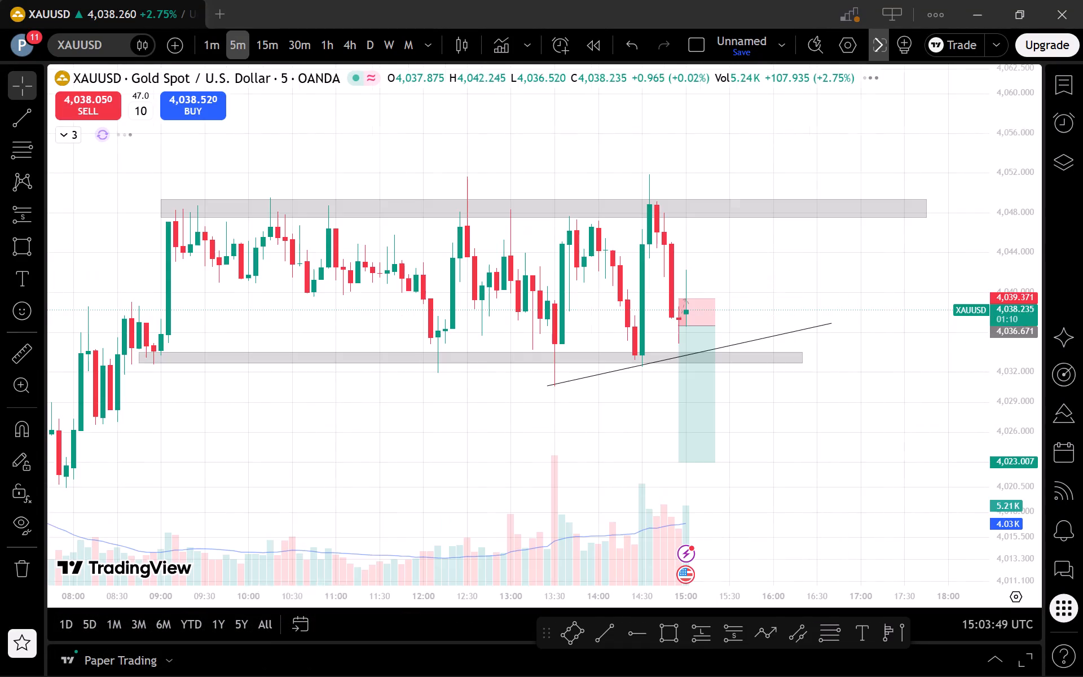
scroll(799, 539, "up", 1)
left_click_drag(809, 549, 926, 540)
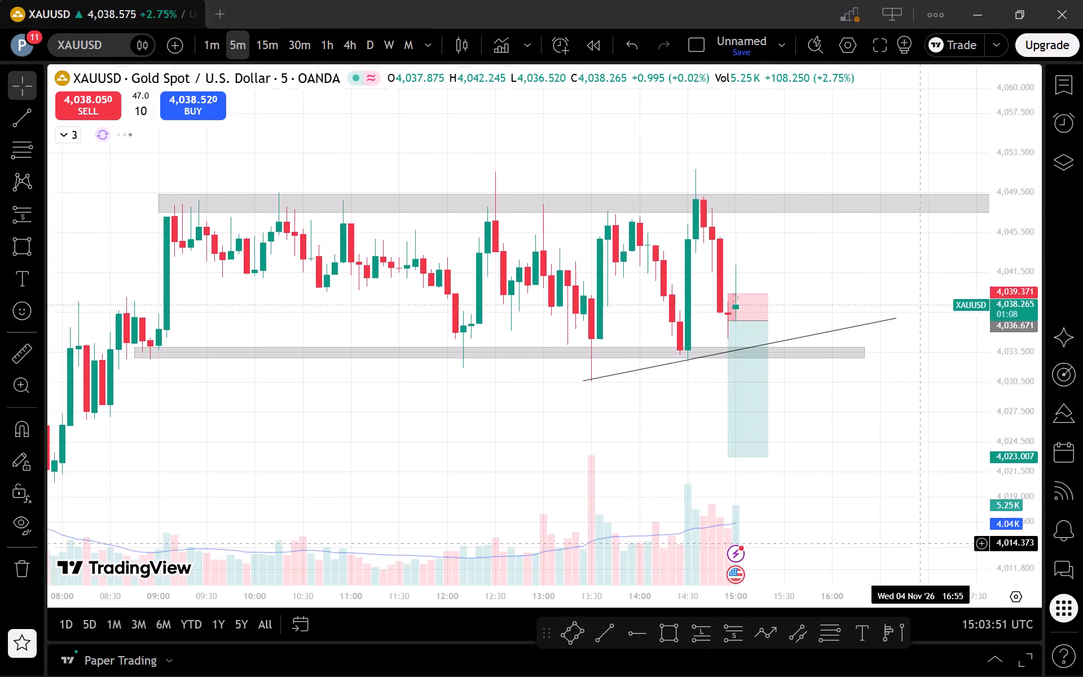
scroll(909, 502, "up", 2)
left_click_drag(855, 484, 914, 489)
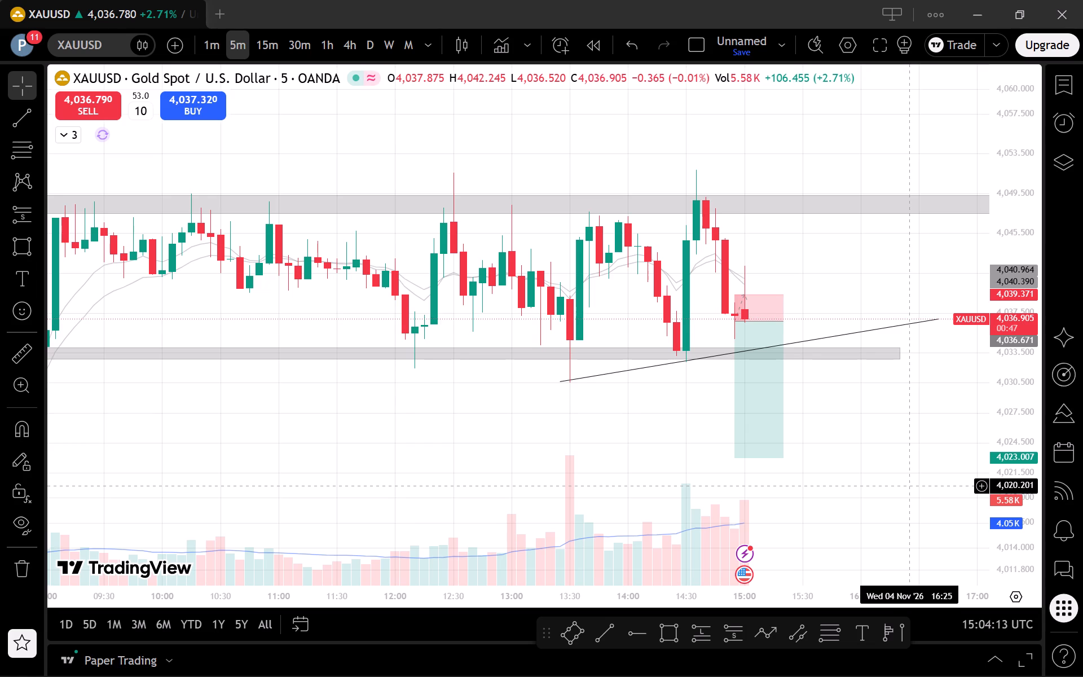
left_click(204, 47)
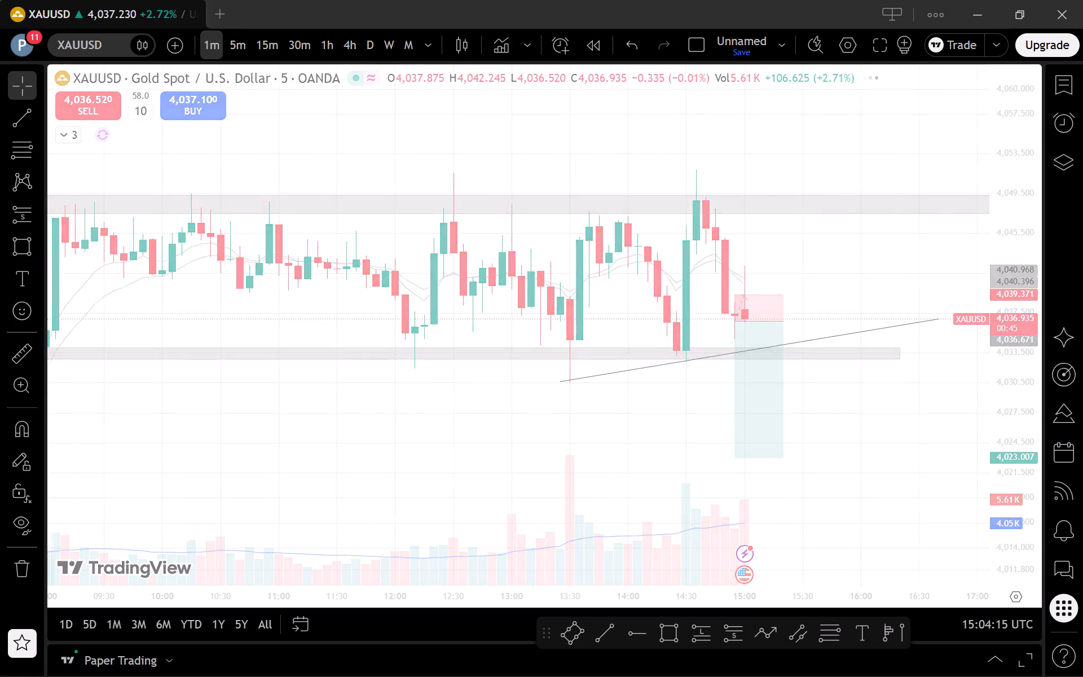
scroll(743, 383, "down", 2)
left_click_drag(1014, 512, 1019, 426)
scroll(984, 416, "down", 3)
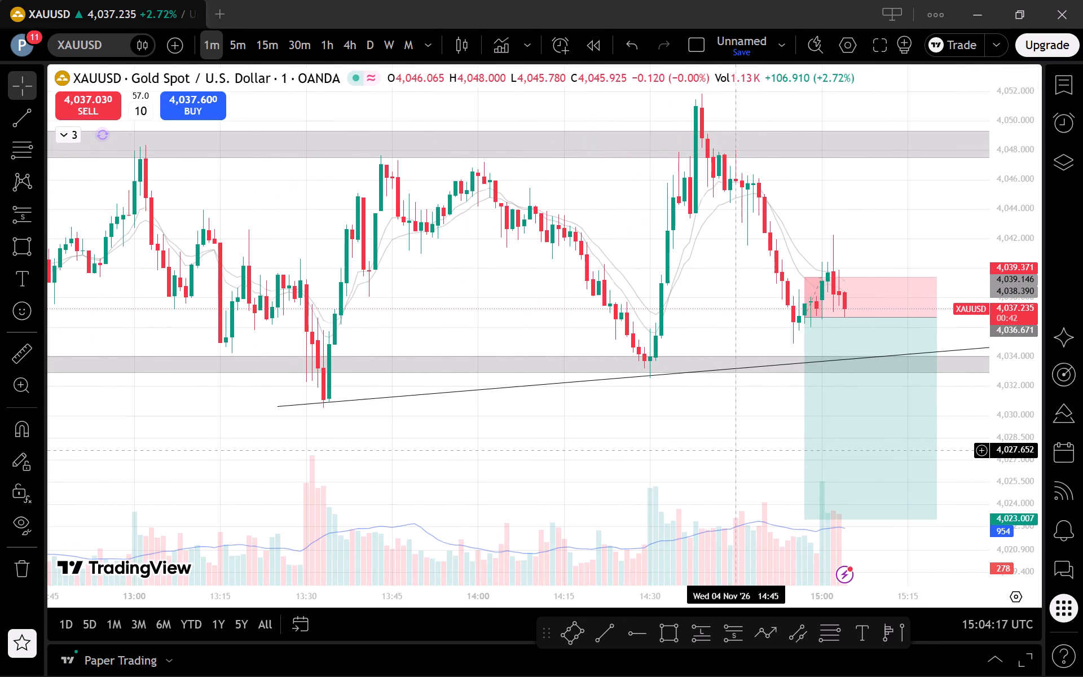
left_click_drag(732, 451, 660, 427)
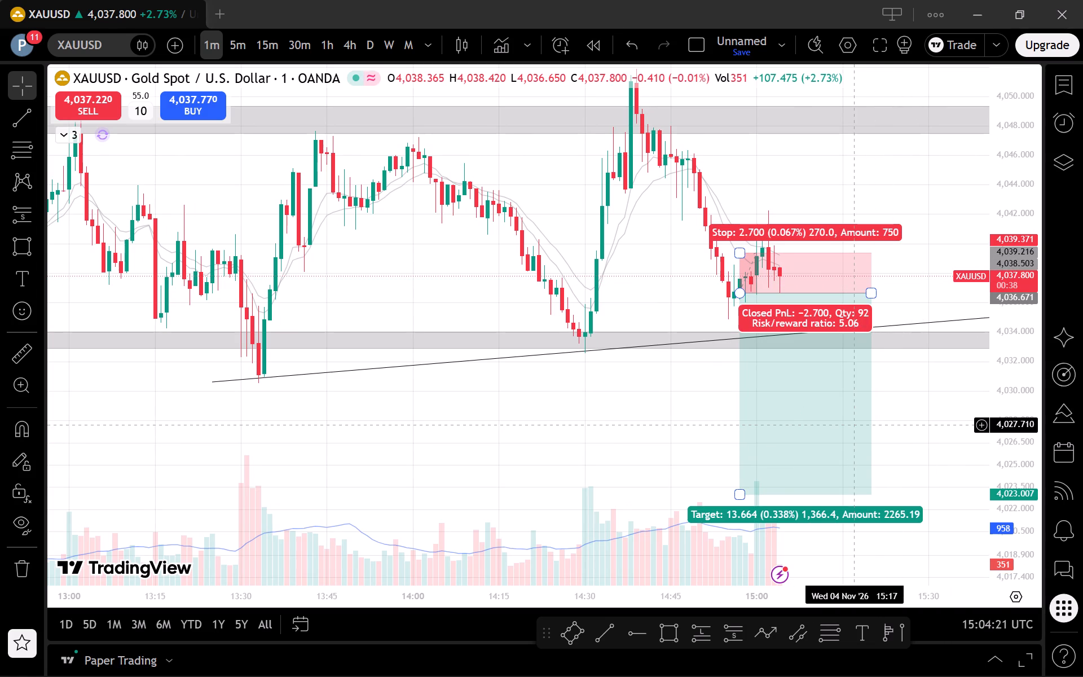
left_click_drag(855, 425, 865, 414)
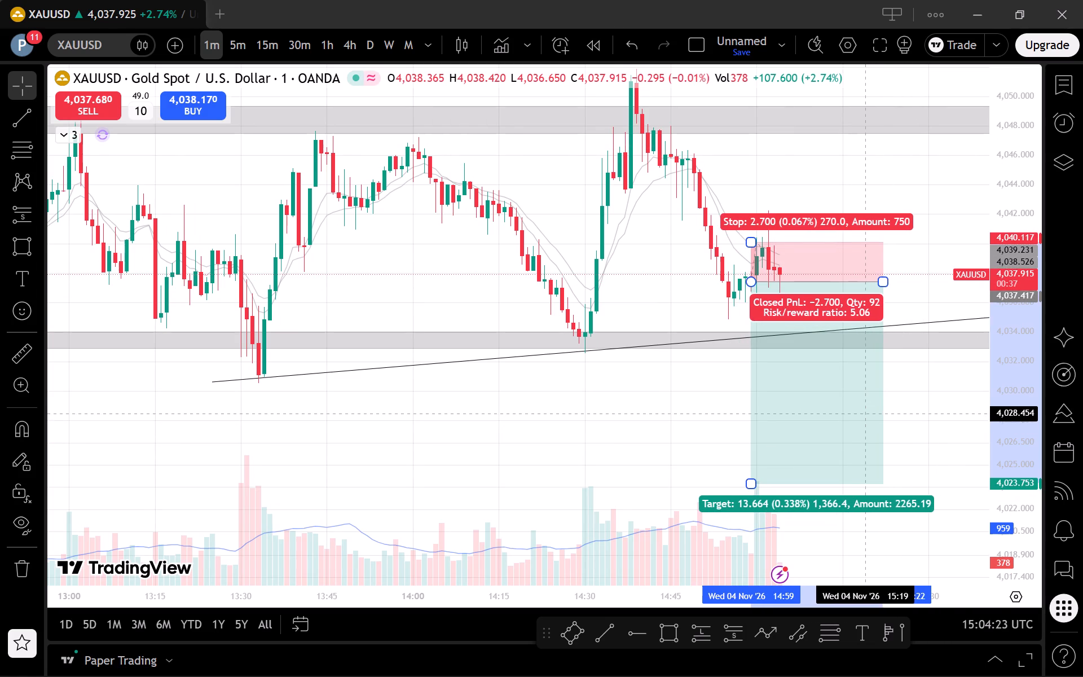
left_click_drag(865, 414, 861, 417)
left_click(914, 484)
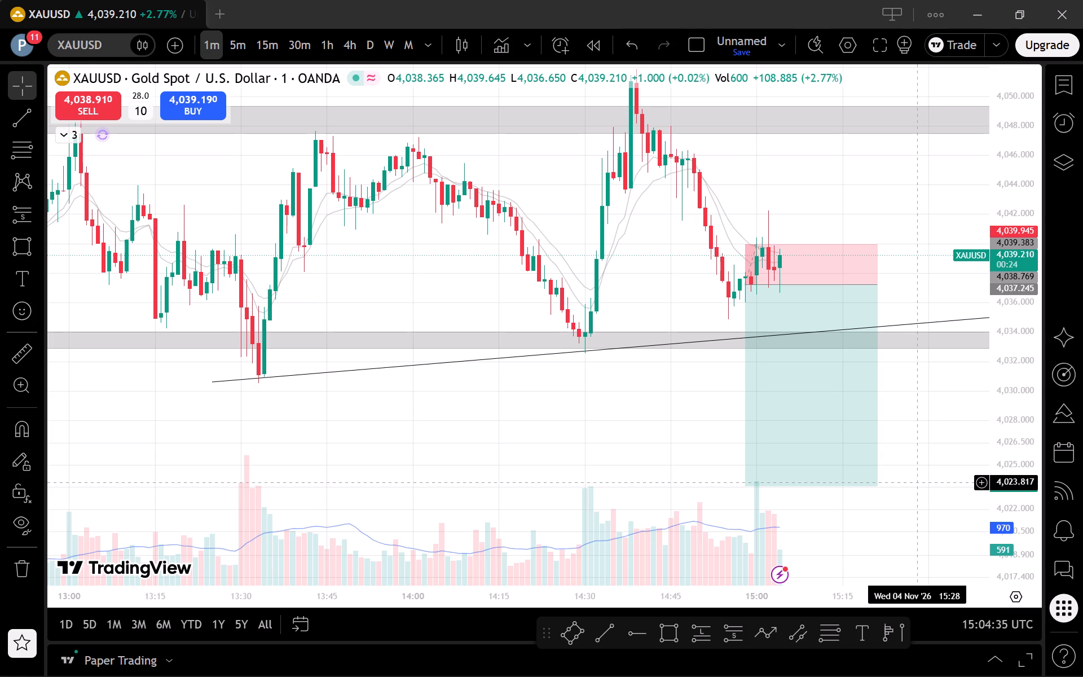
Examine the range, rising trendline and planned short on the 5-minute, 15-minute and 1-minute timeframes, ending on 5-minute.
left_click(246, 38)
scroll(683, 343, "up", 2)
left_click_drag(1036, 362, 1024, 502)
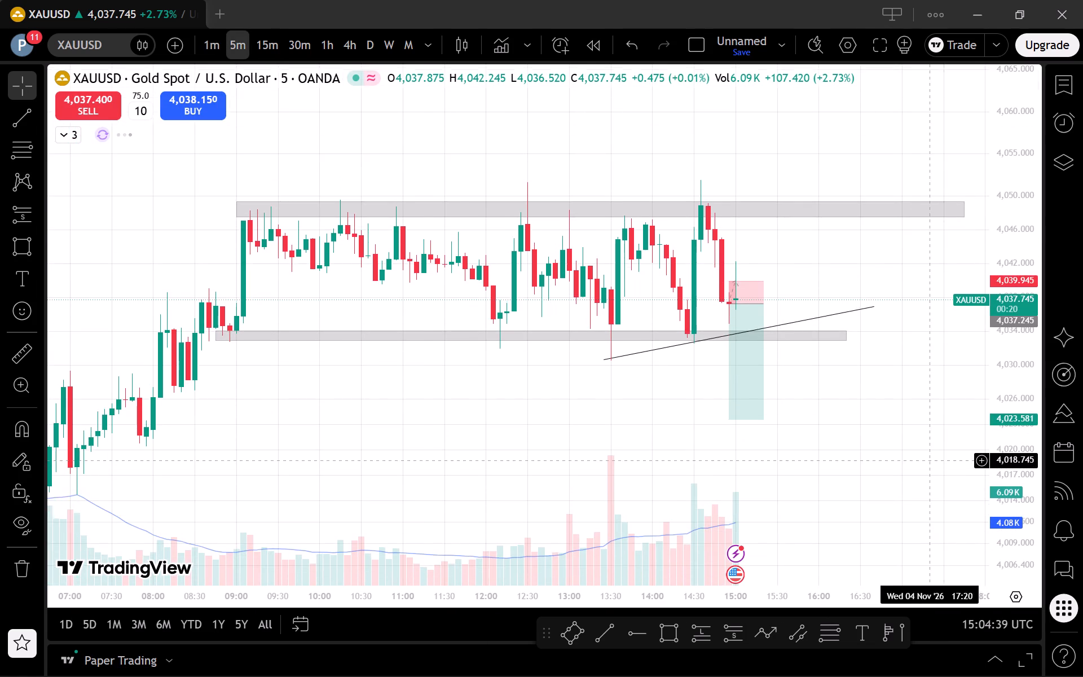
scroll(926, 460, "down", 1)
left_click_drag(873, 463, 896, 464)
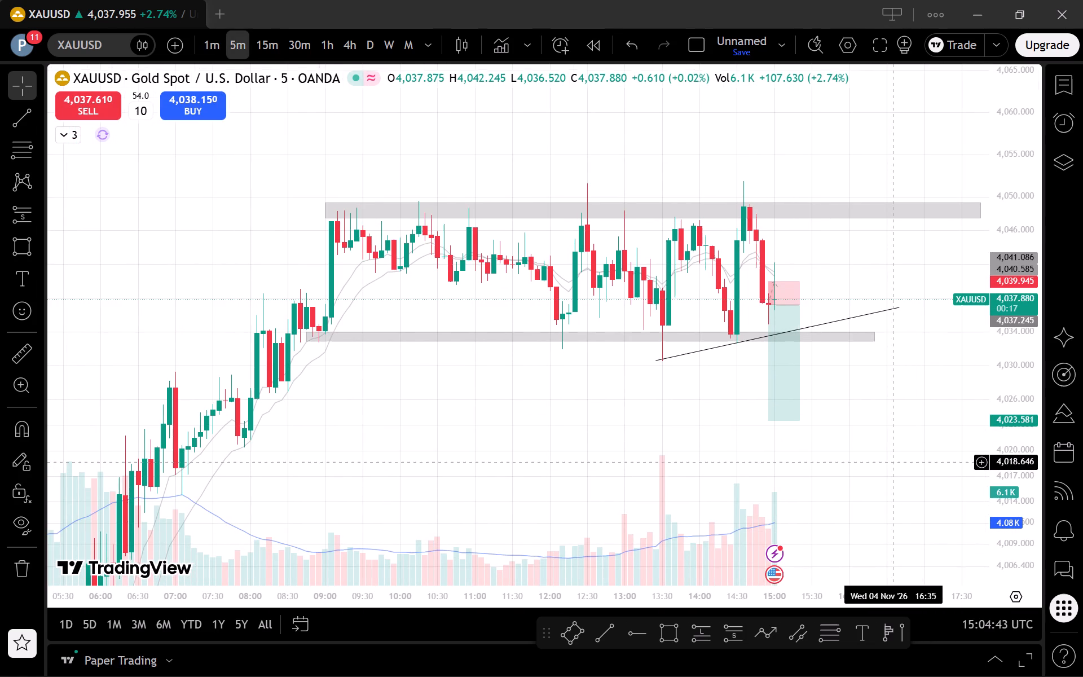
scroll(896, 463, "up", 1)
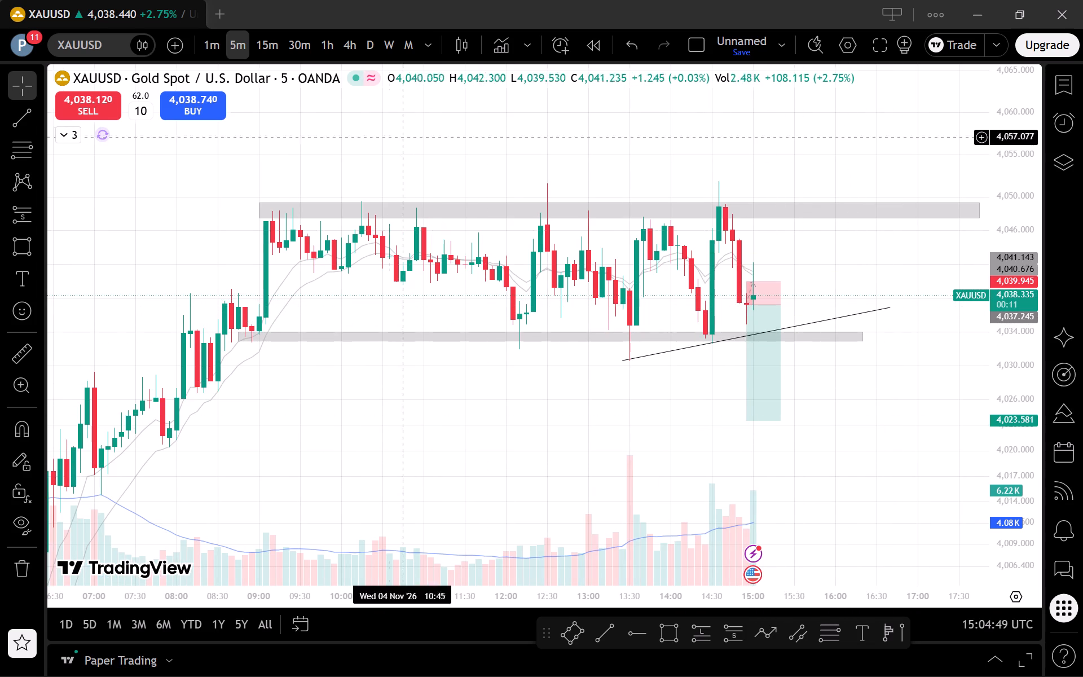
left_click(271, 34)
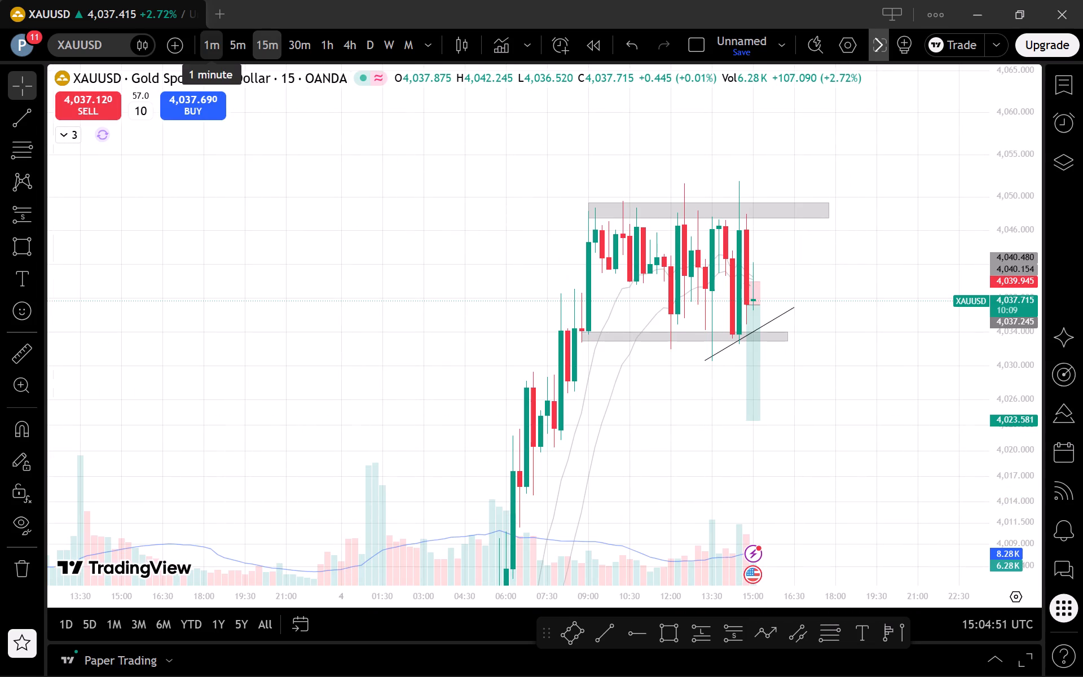
left_click(213, 44)
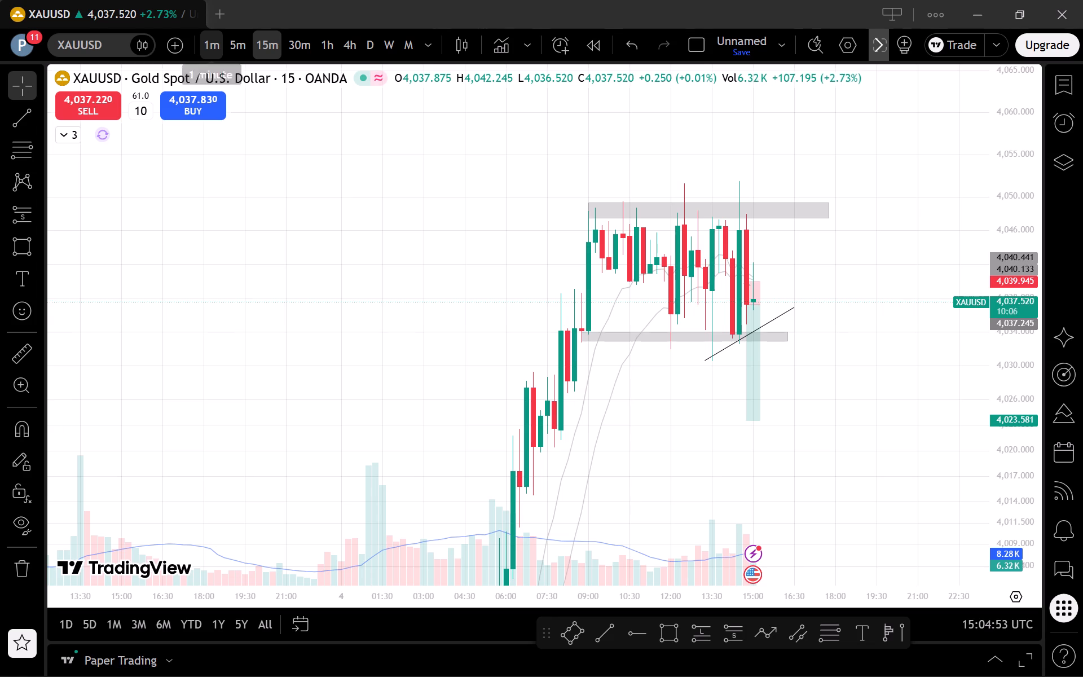
scroll(989, 526, "up", 1)
left_click_drag(1006, 533, 990, 428)
scroll(922, 434, "down", 2)
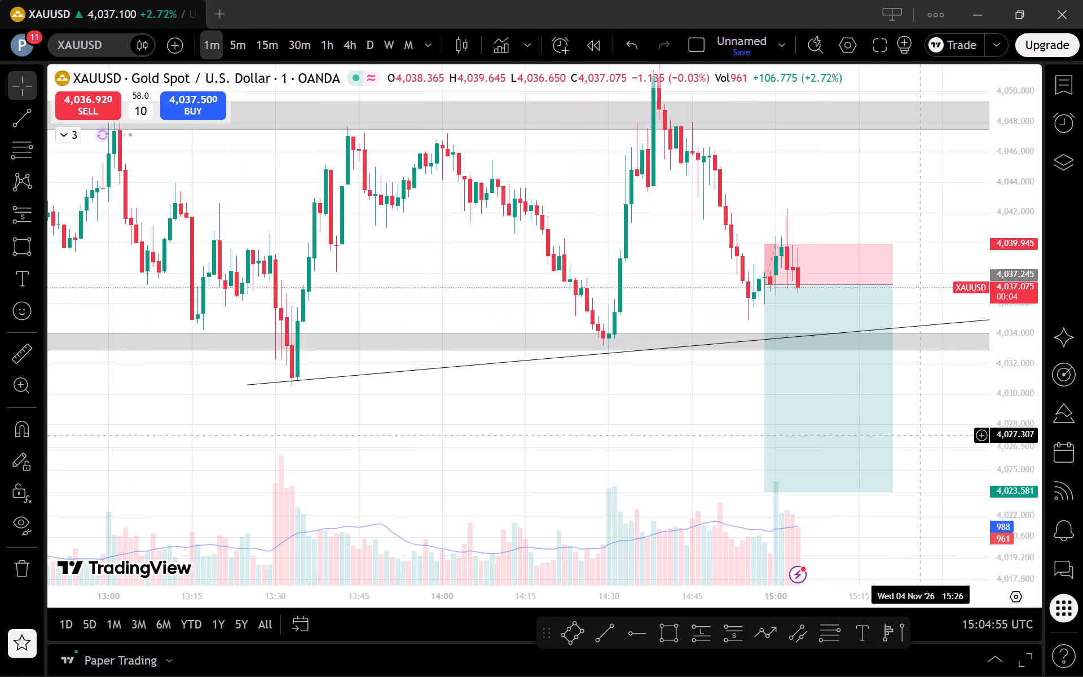
left_click_drag(938, 457, 915, 439)
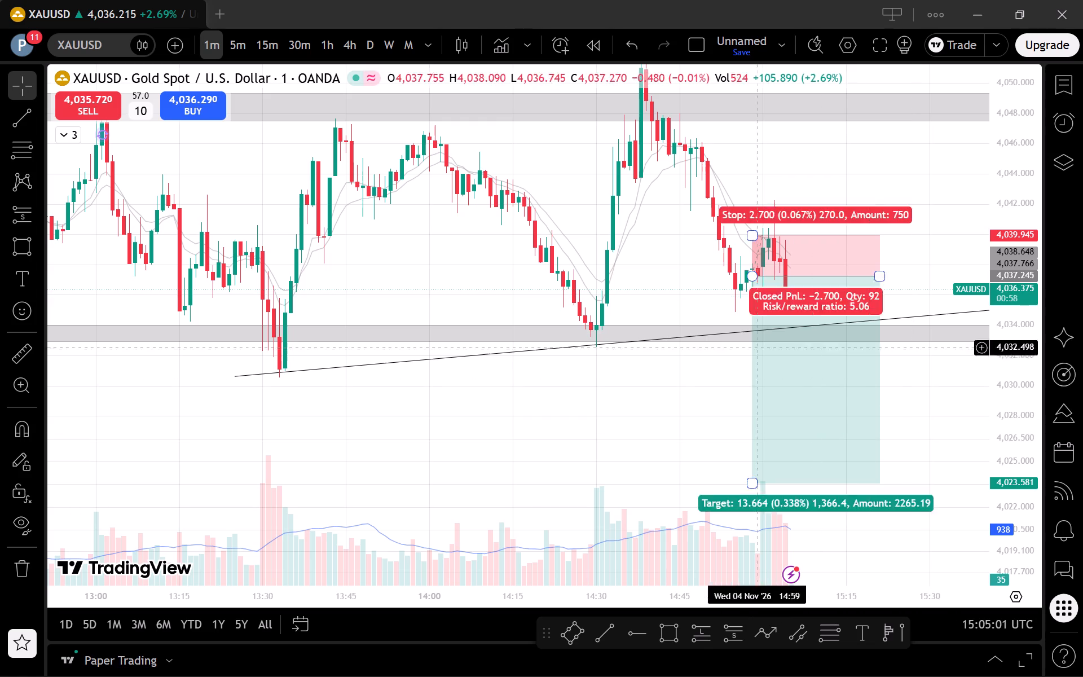
left_click(248, 39)
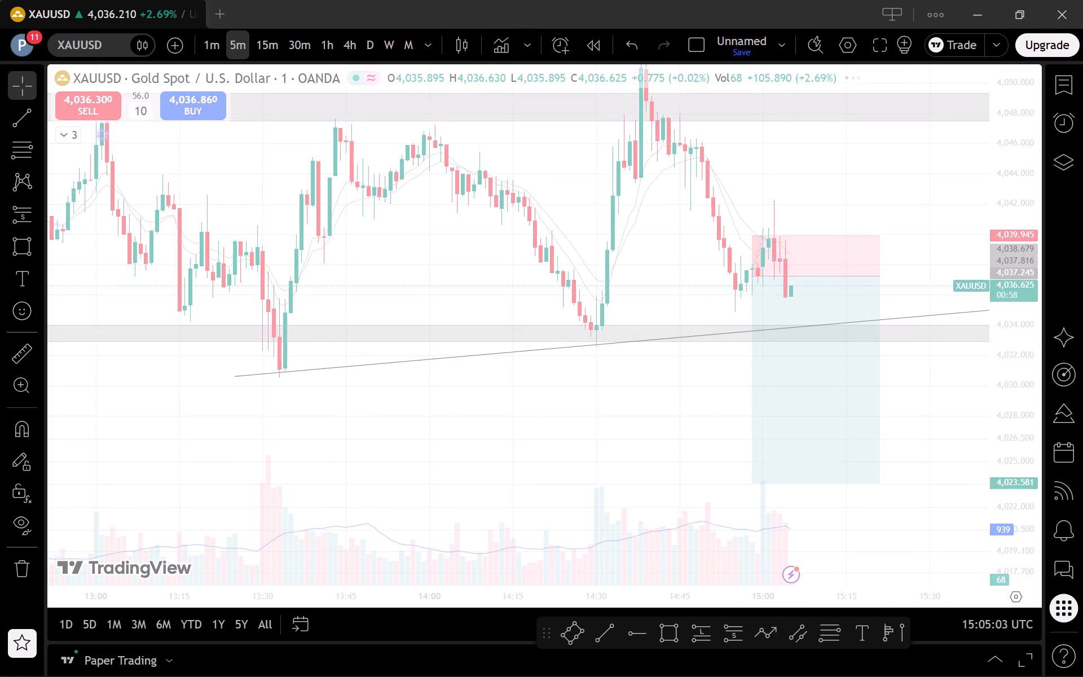
left_click_drag(1014, 345, 1009, 458)
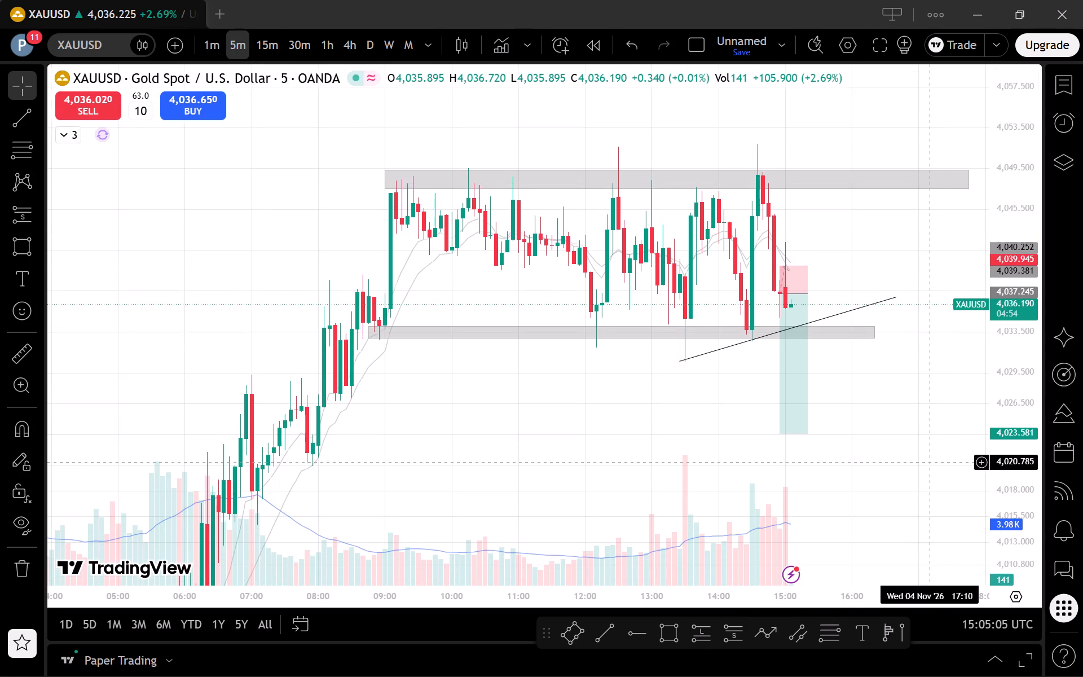
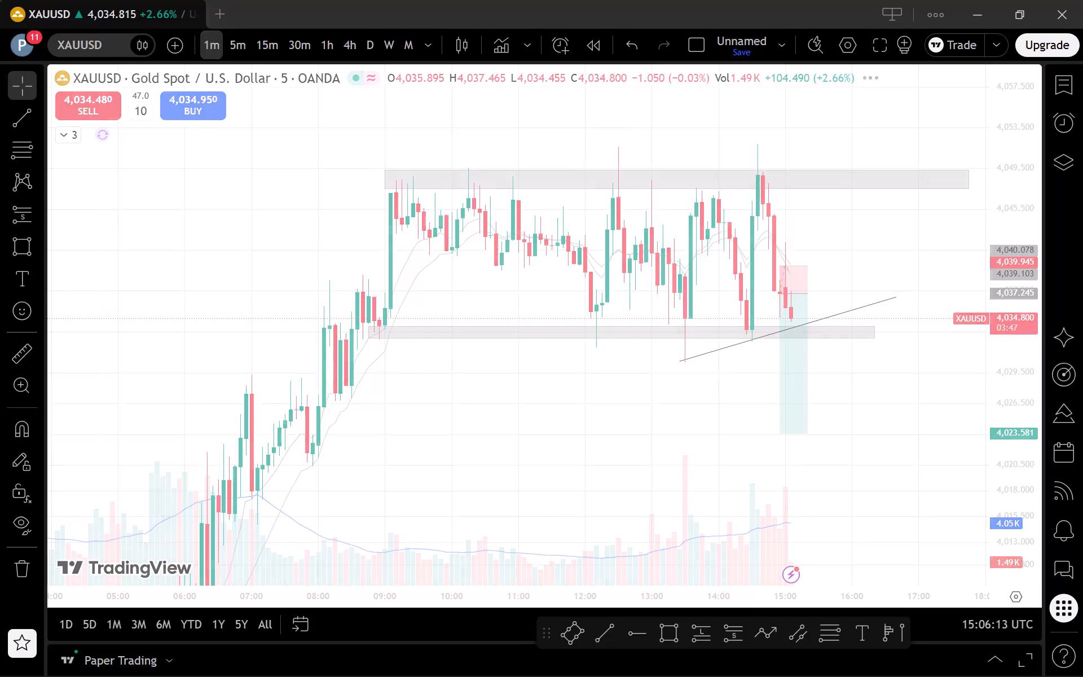
On the 1-minute chart, extend the planned short's time span to about 15:37, keeping its entry, stop and target levels.
scroll(642, 505, "up", 3)
scroll(884, 437, "up", 2)
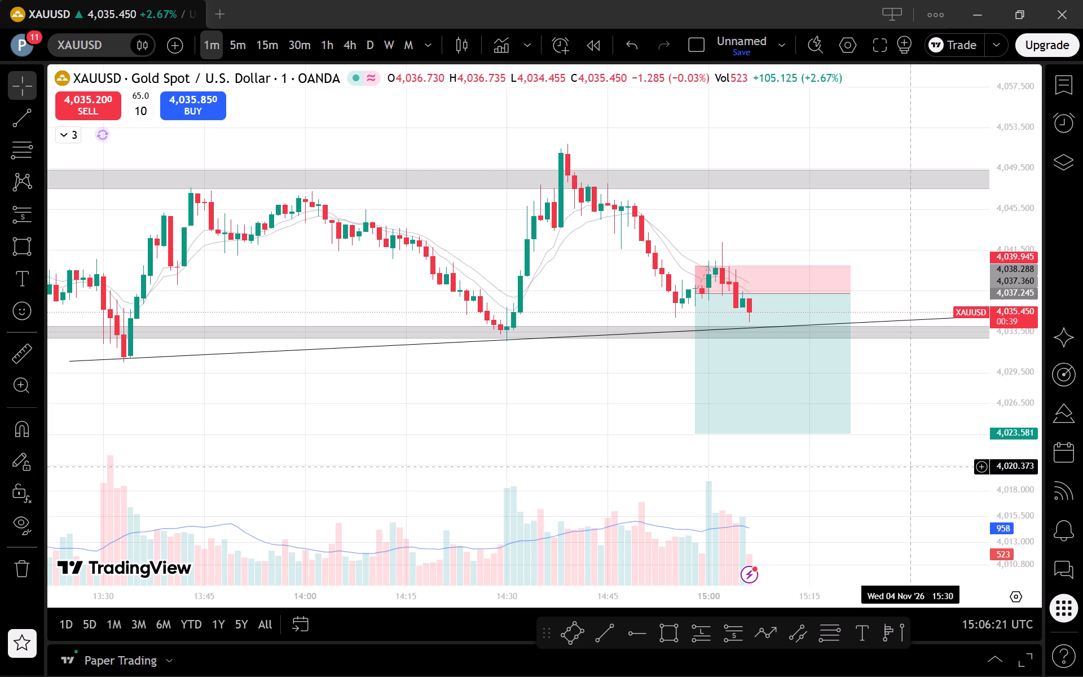
left_click_drag(997, 556, 1001, 468)
scroll(948, 424, "down", 2)
left_click_drag(928, 416, 895, 392)
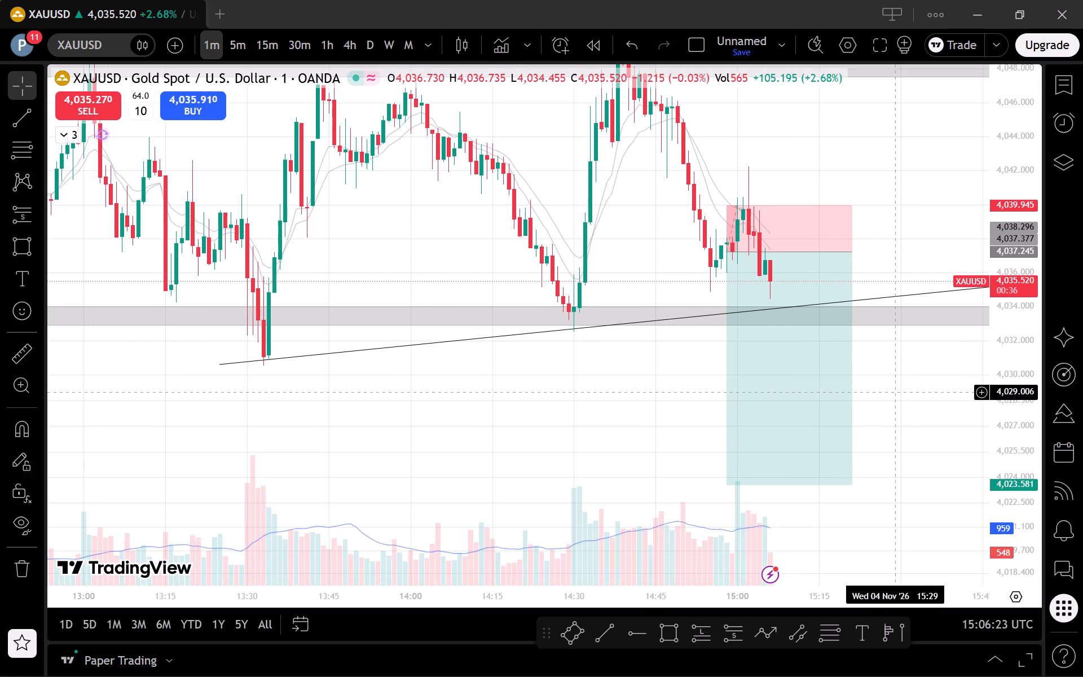
left_click_drag(853, 252, 932, 265)
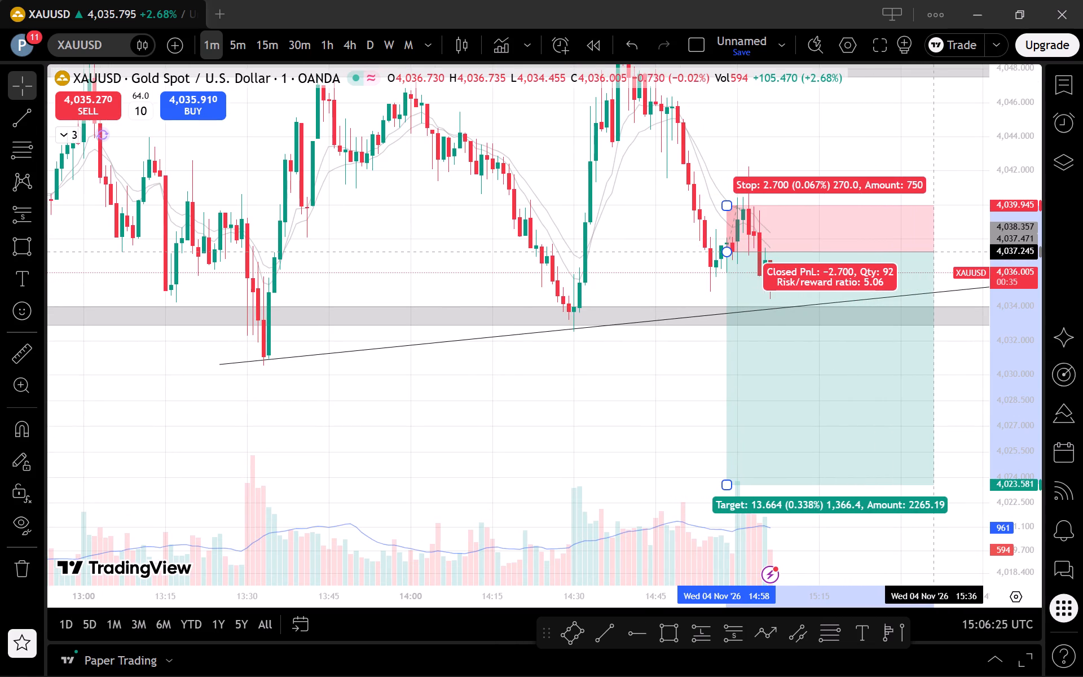
left_click_drag(932, 265, 941, 264)
Shift the start point of the rising trendline slightly later, to about 13:27 near the 13:30 swing low.
left_click_drag(558, 461, 478, 460)
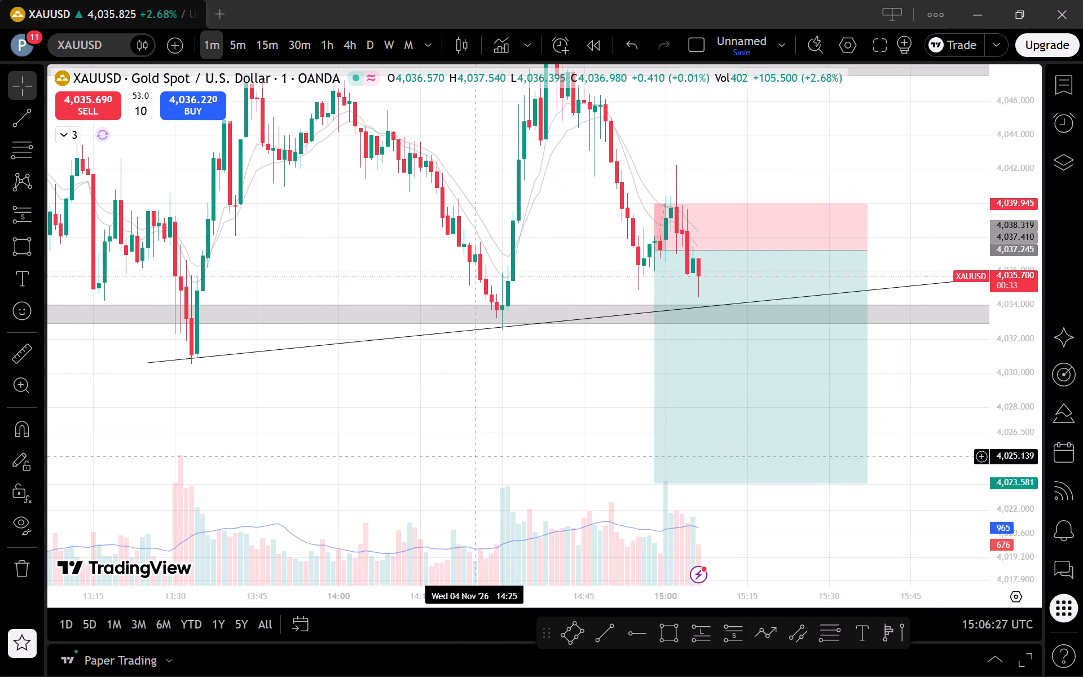
left_click_drag(148, 364, 157, 367)
left_click(482, 434)
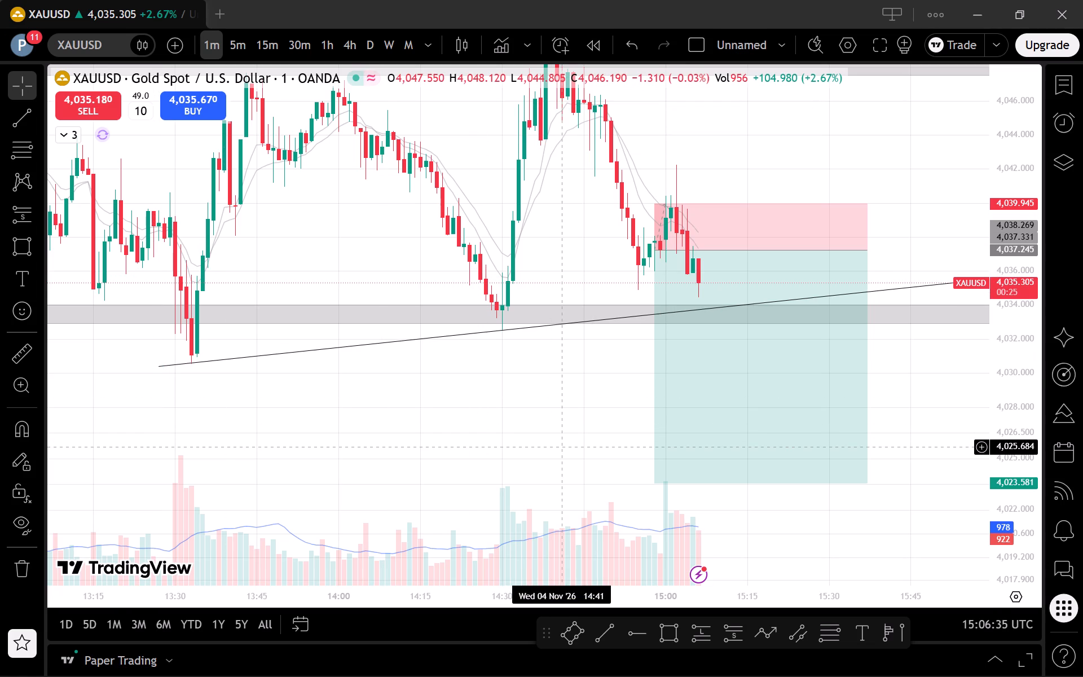
Examine price against the planned short, range zones and rising trendline on the 5-minute and 1-minute timeframes.
left_click_drag(540, 439, 486, 428)
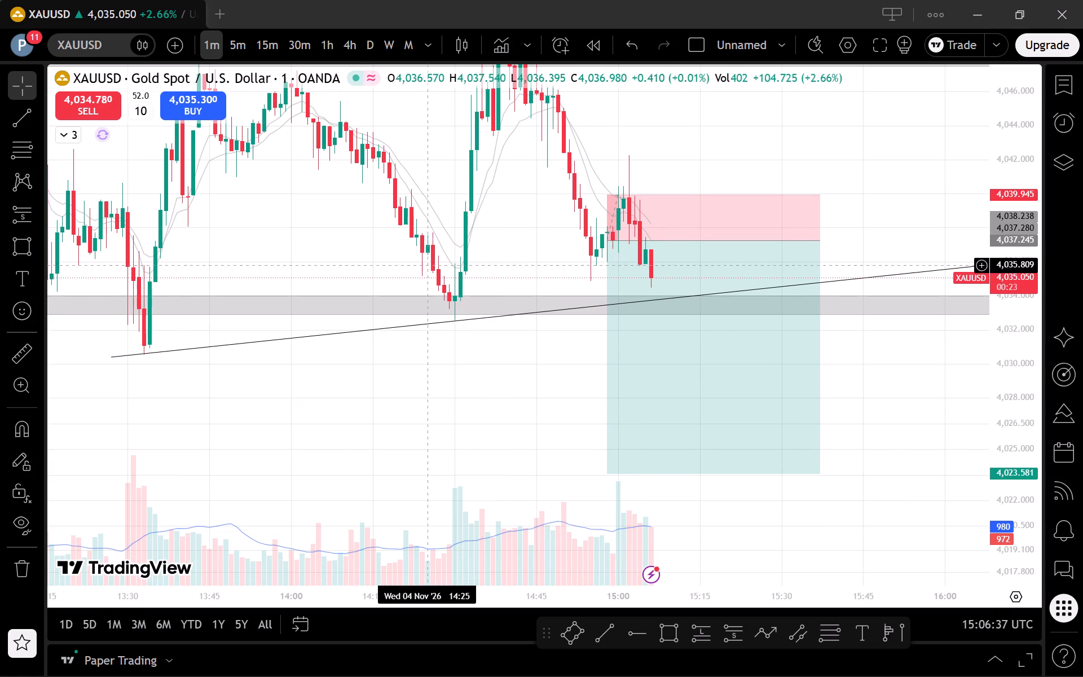
left_click(246, 44)
scroll(802, 353, "up", 1)
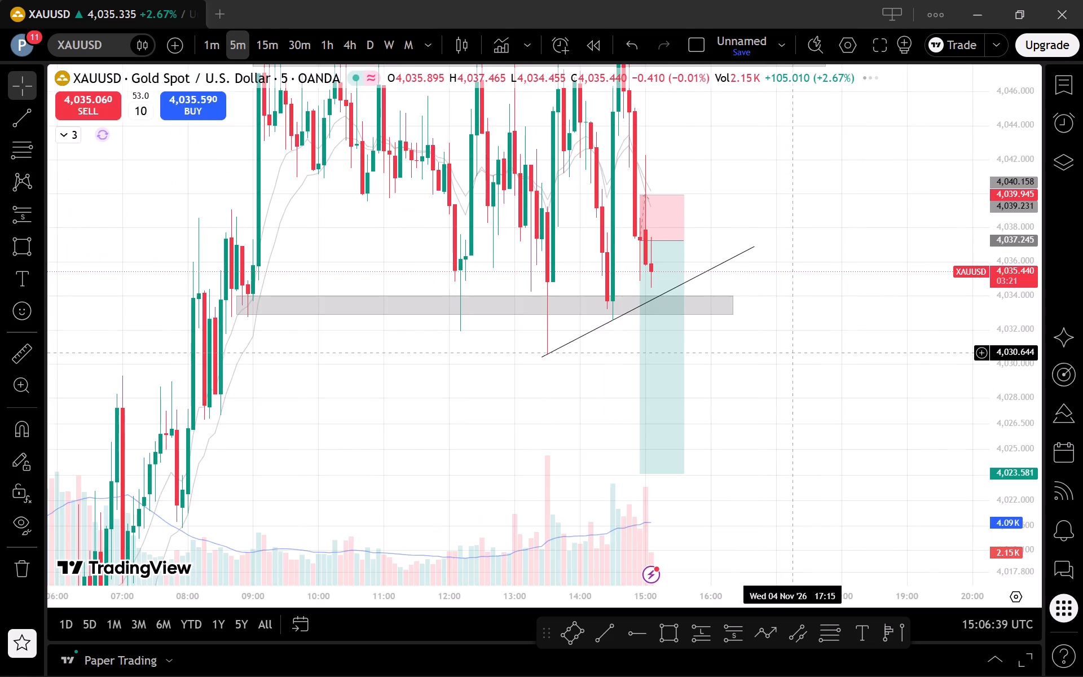
scroll(803, 353, "up", 1)
left_click_drag(1023, 309, 1022, 483)
left_click_drag(831, 446, 972, 458)
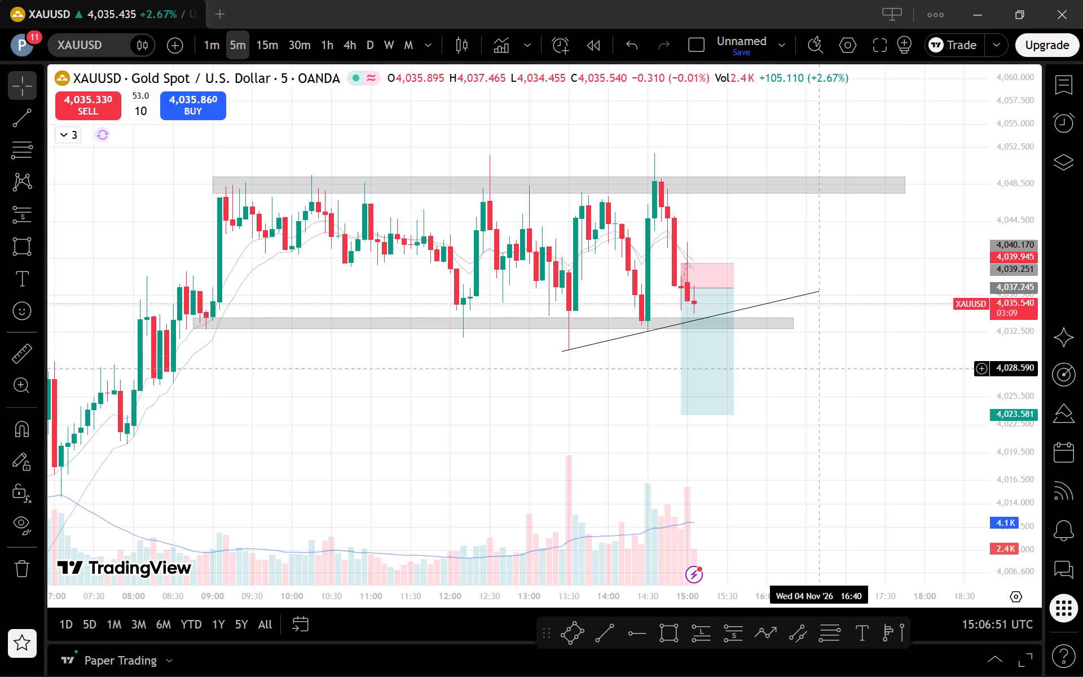
scroll(832, 419, "down", 1)
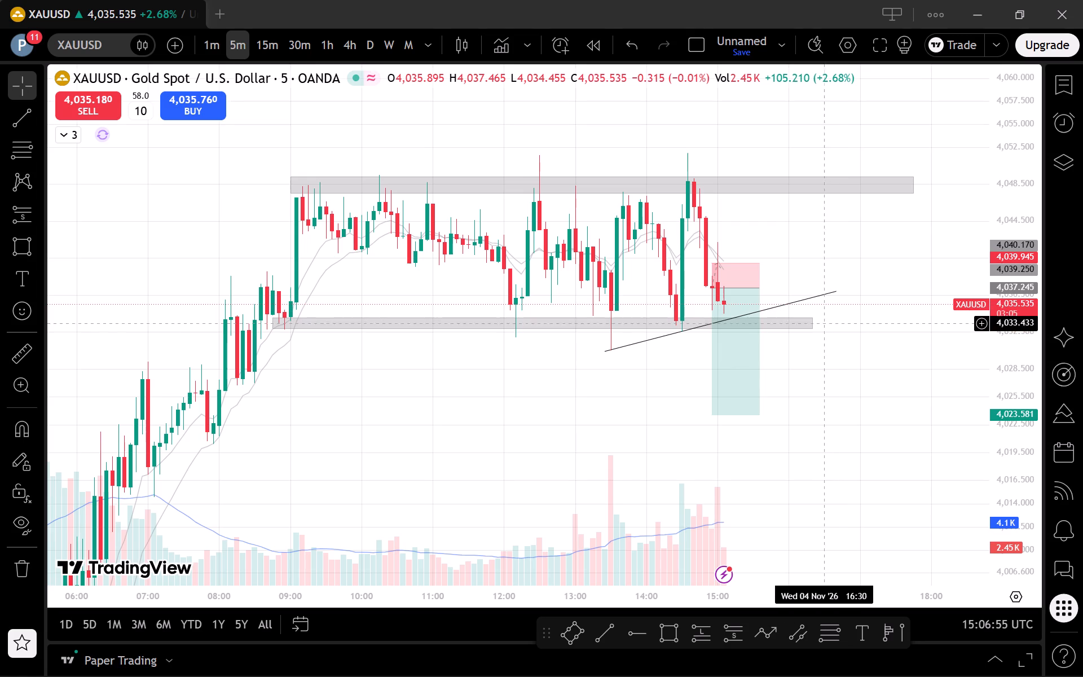
scroll(856, 443, "up", 1)
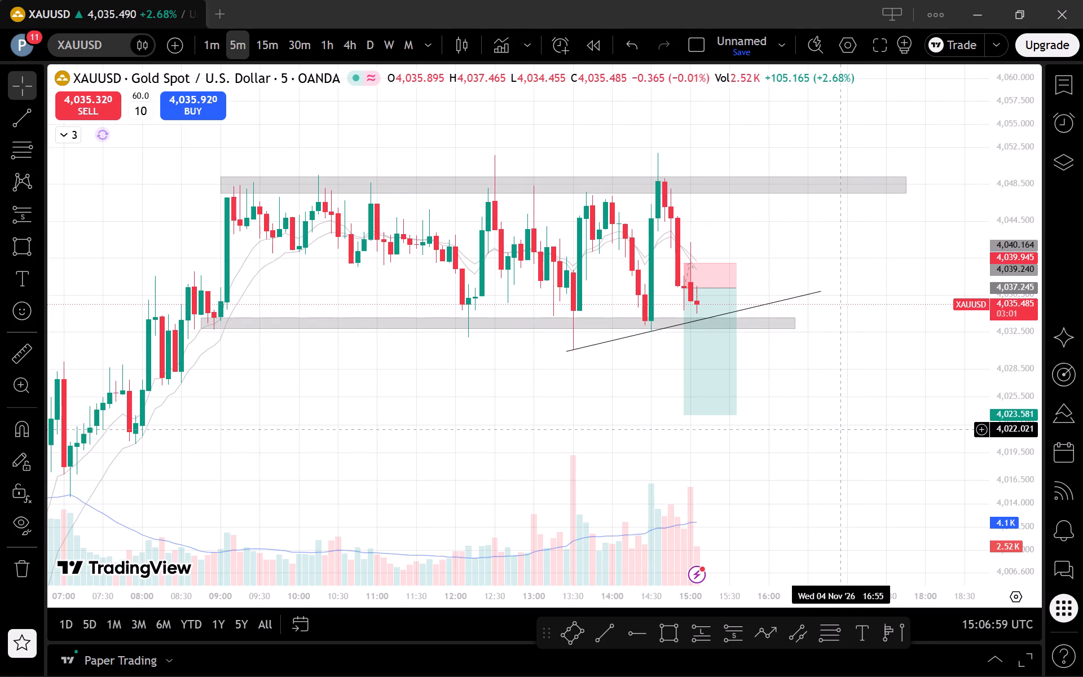
left_click_drag(833, 430, 881, 432)
left_click_drag(860, 428, 882, 431)
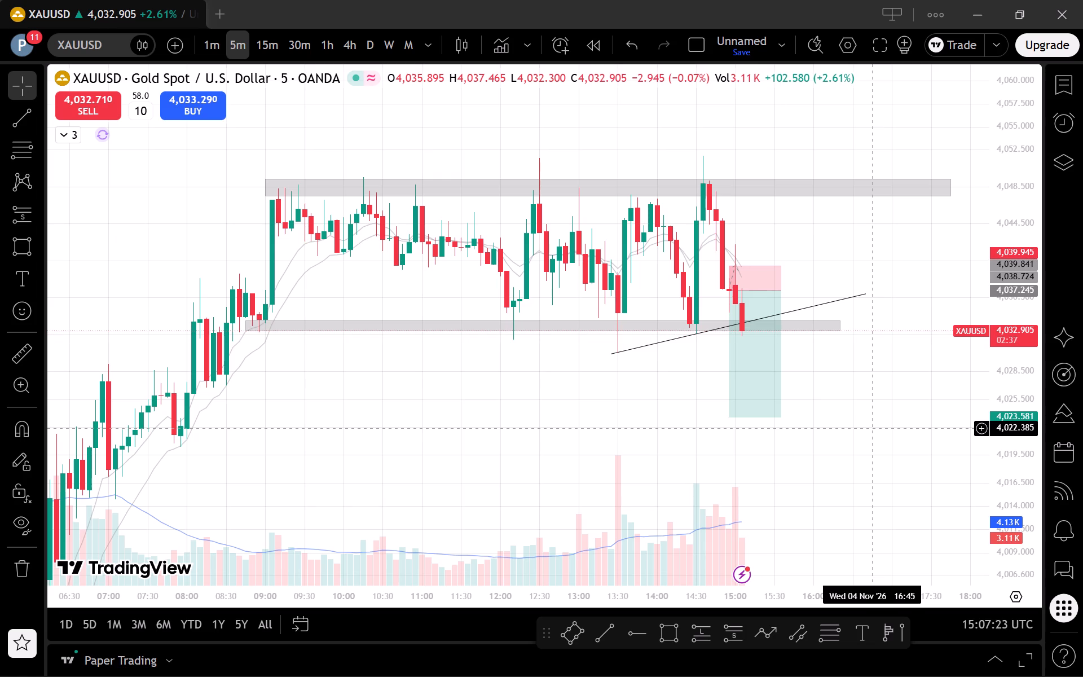
left_click(192, 40)
left_click(200, 40)
scroll(677, 336, "down", 1)
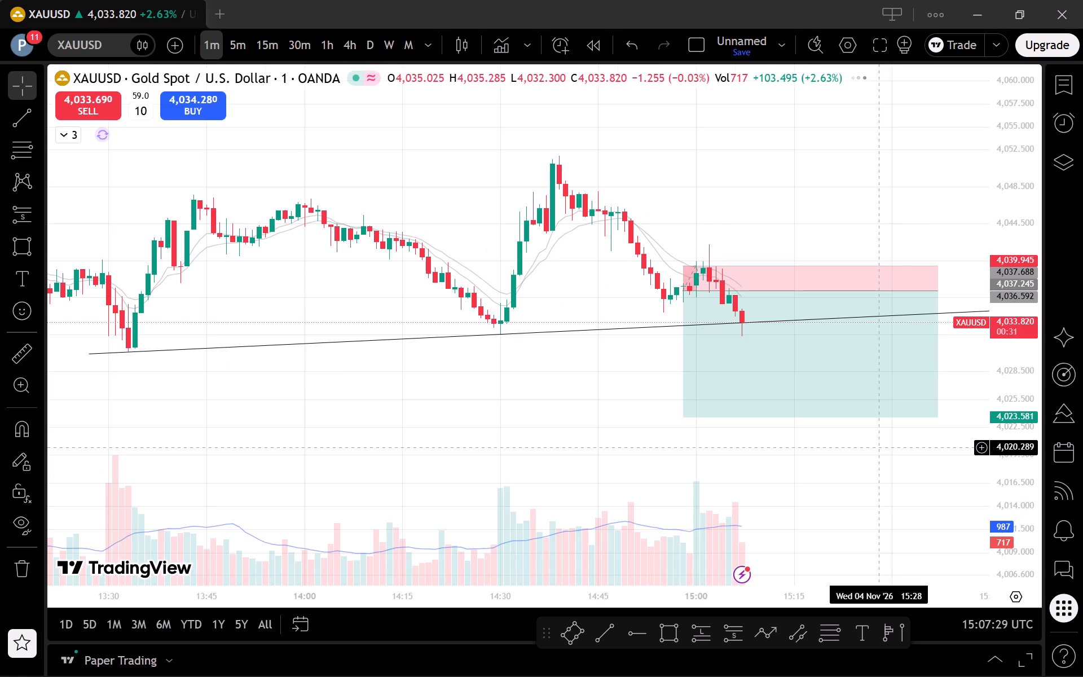
left_click(232, 49)
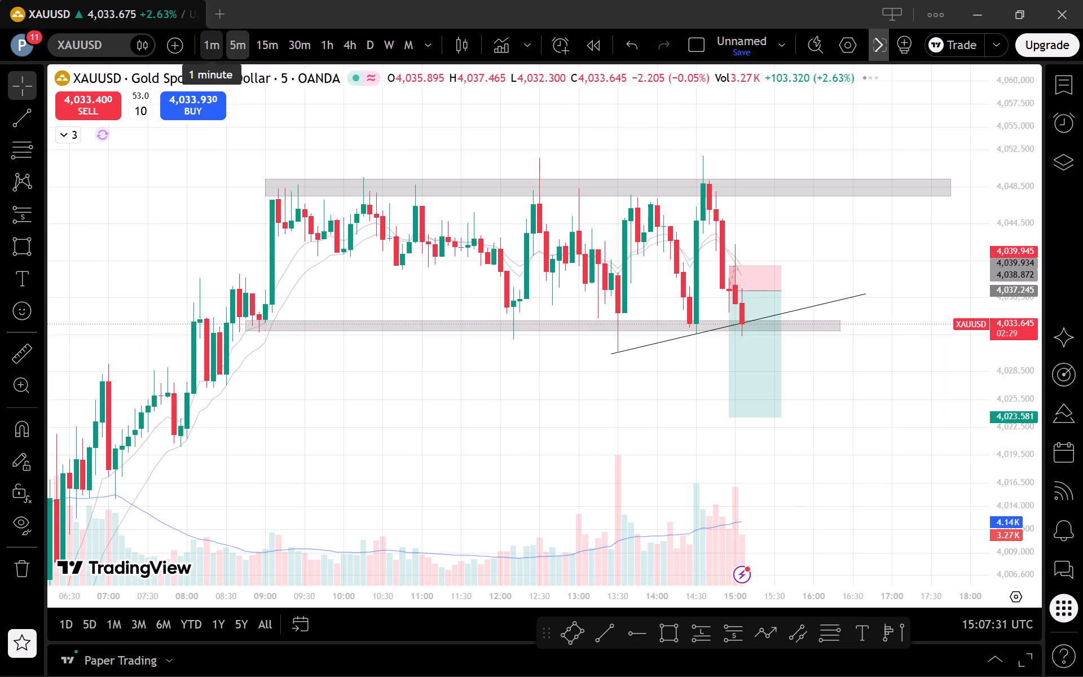
On the 1-minute chart, draw a rectangle zone at the 13:30 swing low, from about 13:26 to 15:46, between about 4,031.045 and 4,030.5.
left_click(218, 48)
scroll(935, 549, "up", 1)
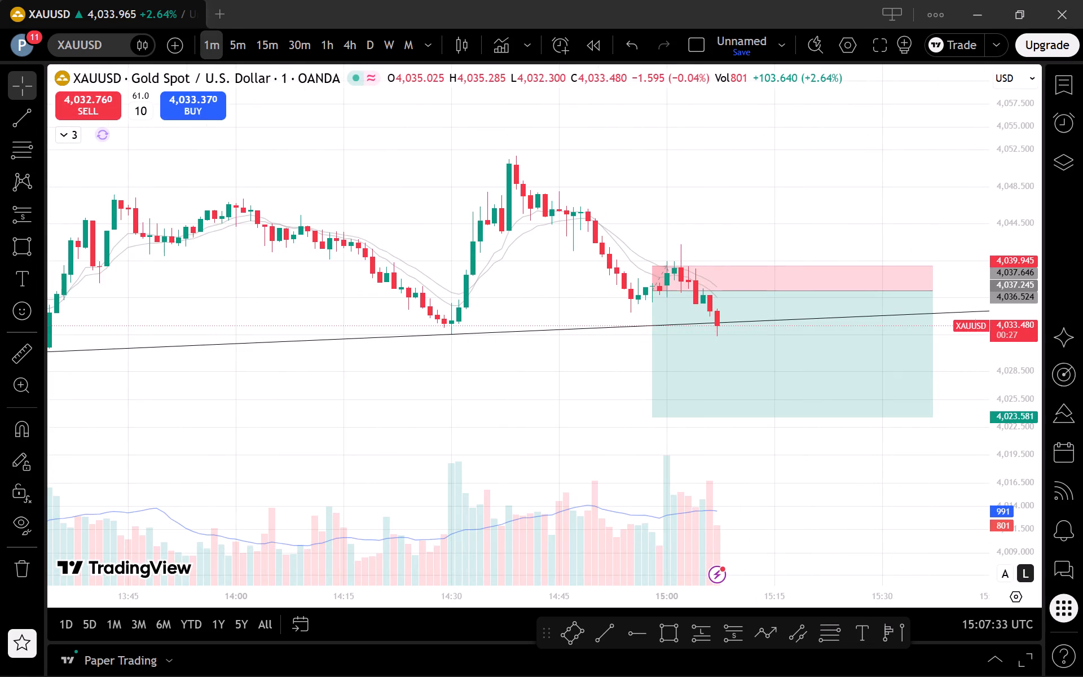
left_click_drag(1016, 546, 988, 373)
scroll(950, 376, "down", 2)
left_click_drag(961, 387, 932, 379)
left_click(908, 375)
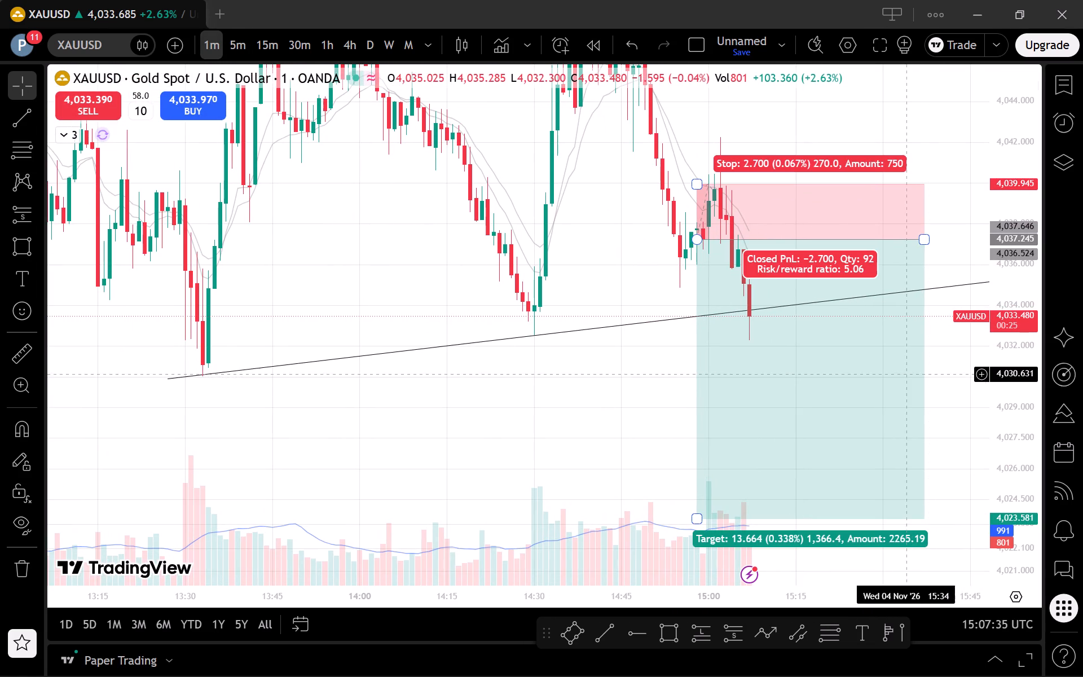
left_click(702, 131)
left_click(661, 351)
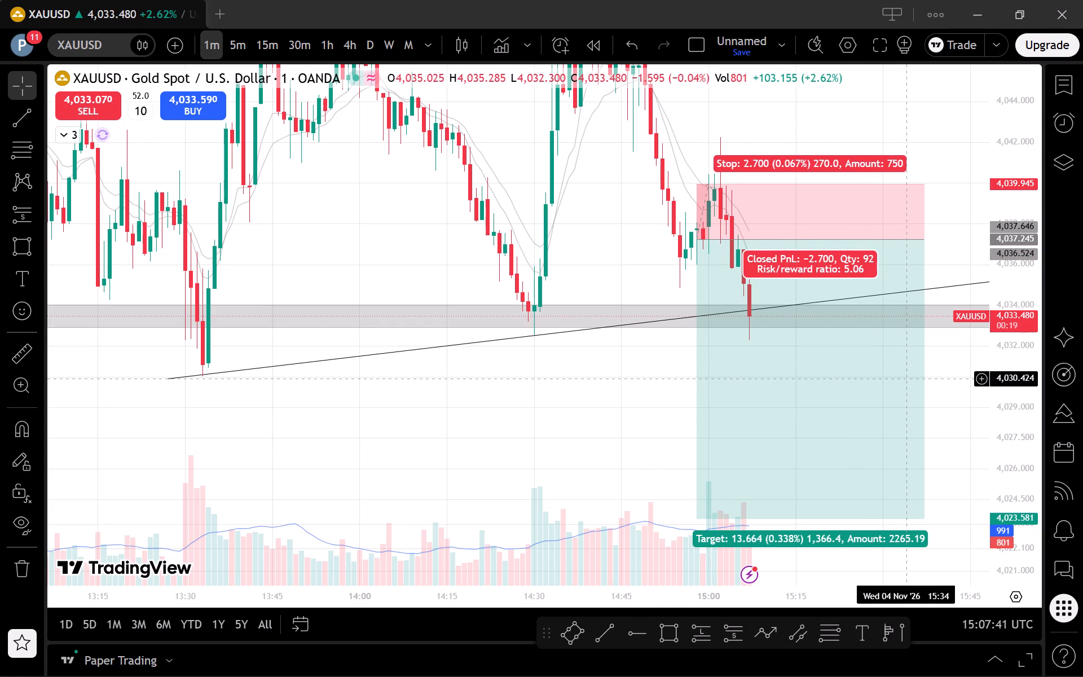
scroll(906, 379, "down", 4)
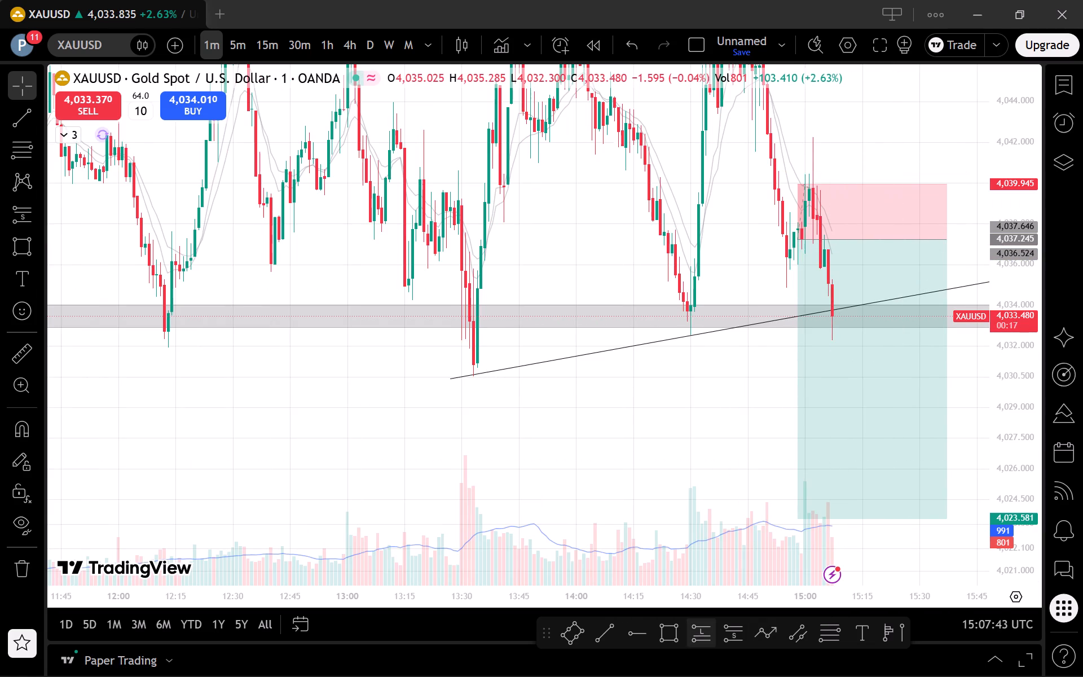
left_click(684, 628)
left_click(446, 366)
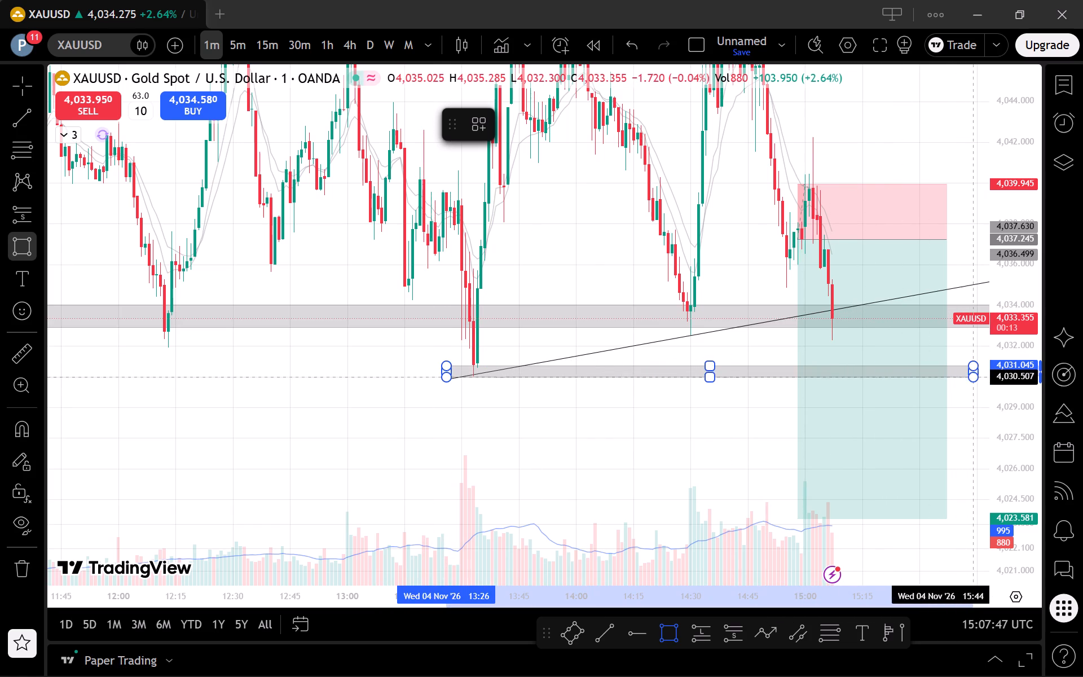
left_click(981, 376)
left_click(748, 436)
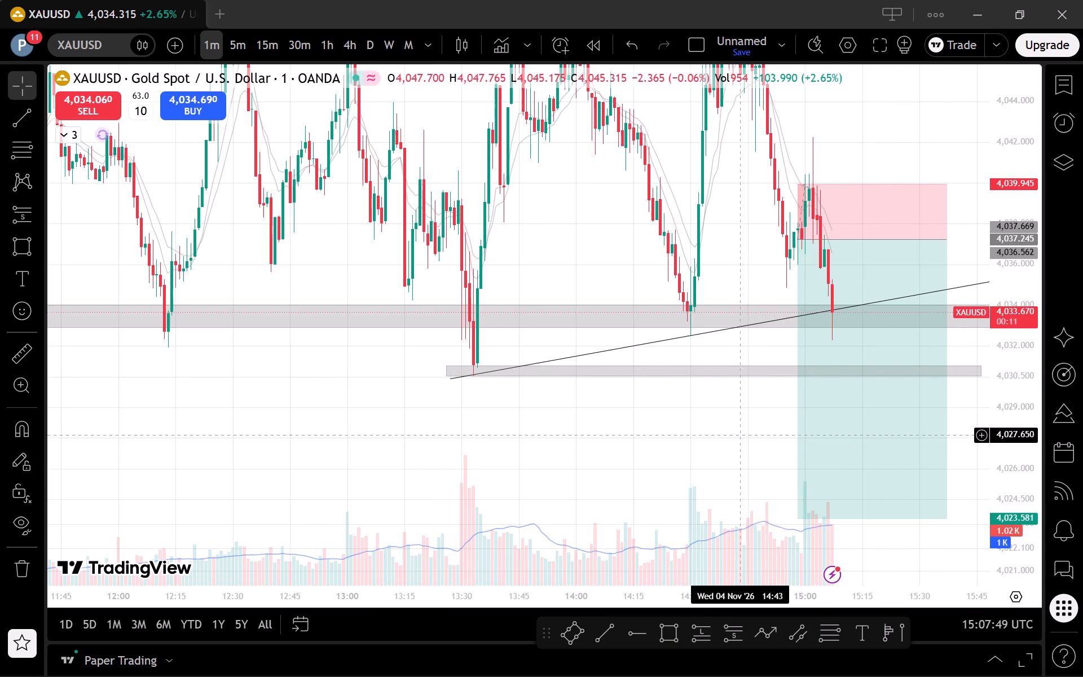
Examine price around the trendline, lower zones and planned short on the 1-minute, 5-minute and 15-minute timeframes, ending on 1-minute.
scroll(740, 436, "up", 3)
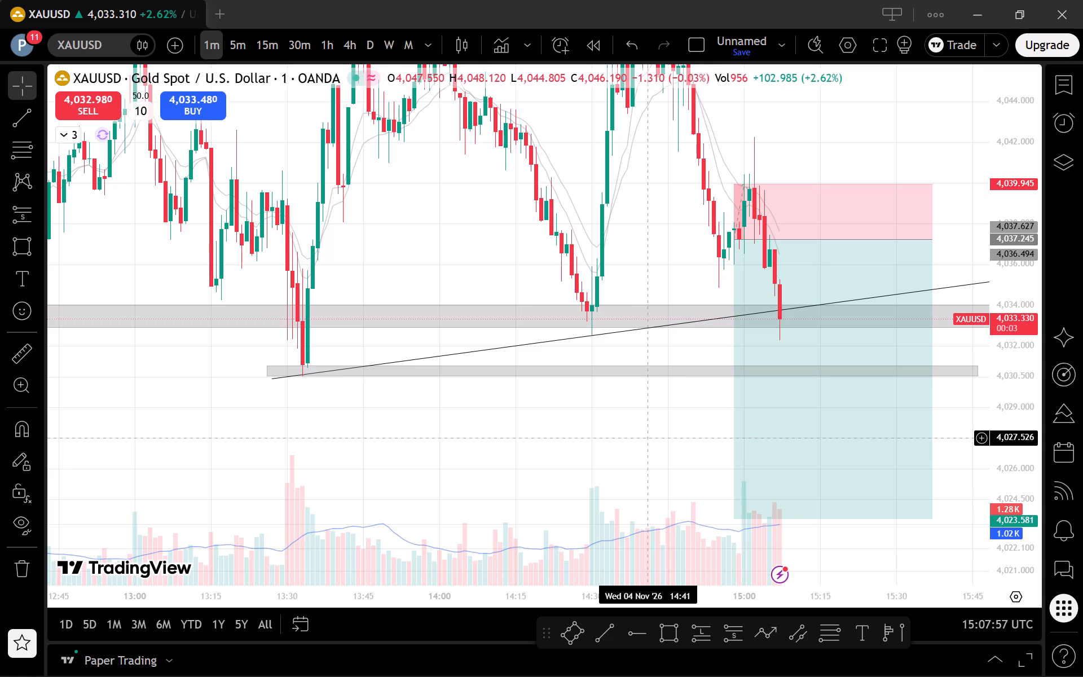
left_click(245, 51)
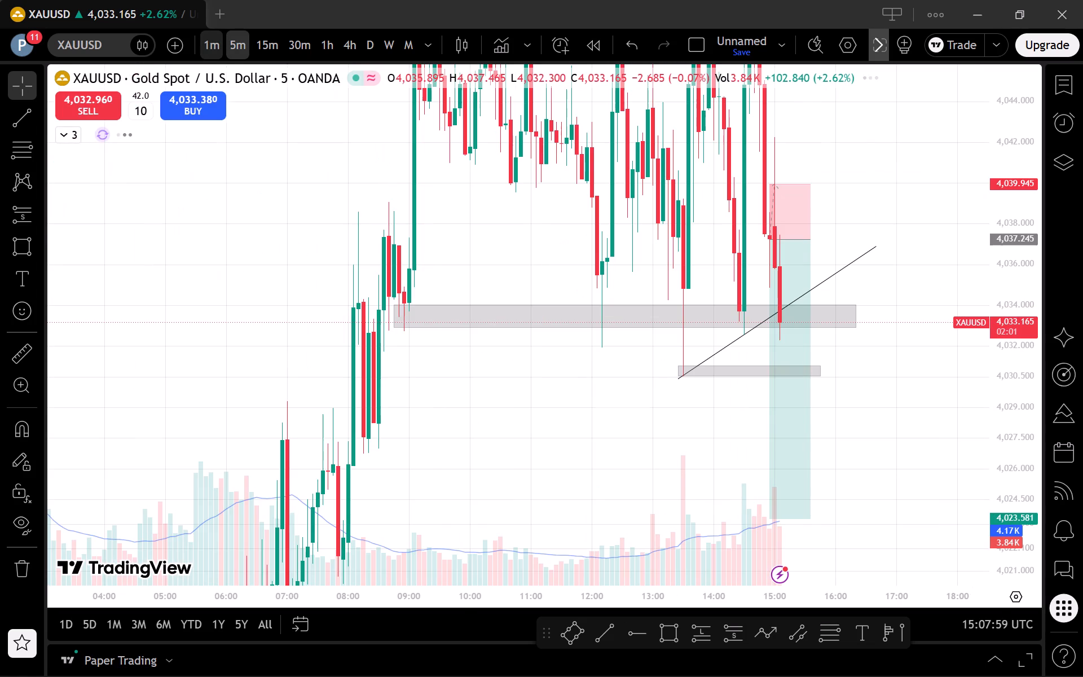
left_click(207, 43)
scroll(1006, 599, "up", 1)
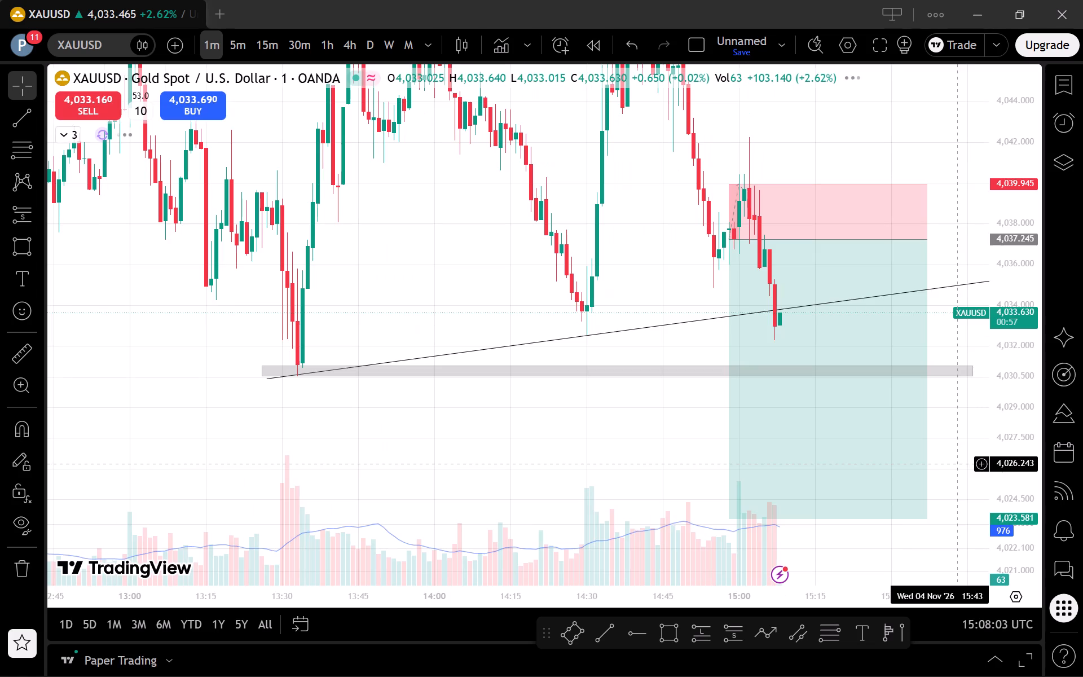
left_click_drag(955, 464, 913, 458)
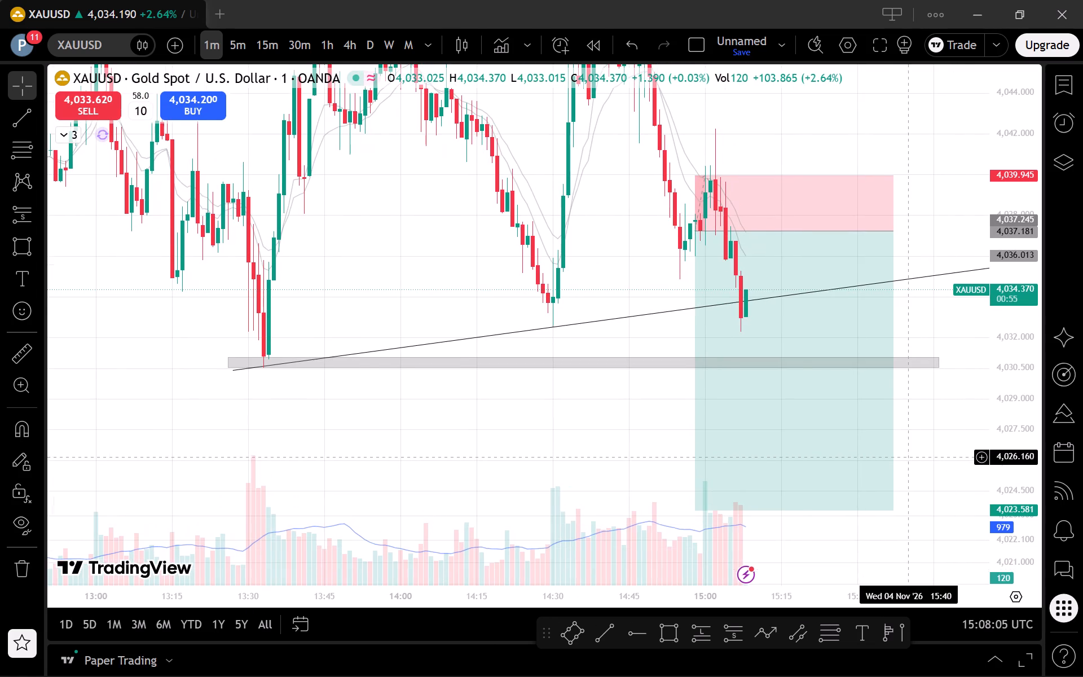
scroll(913, 459, "down", 1)
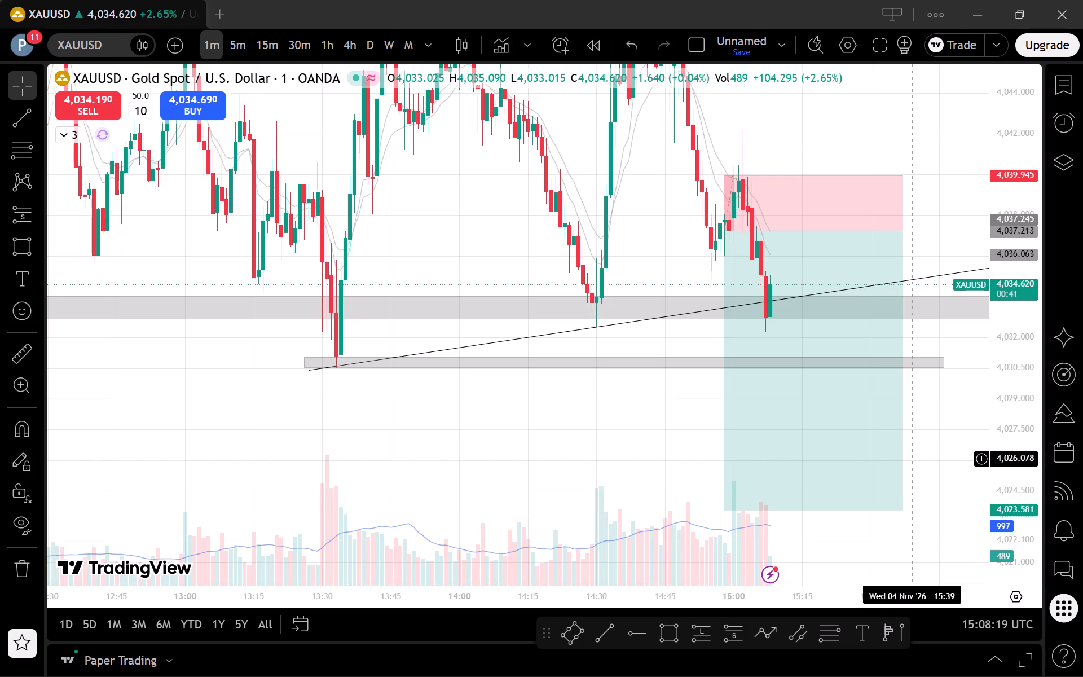
left_click(237, 43)
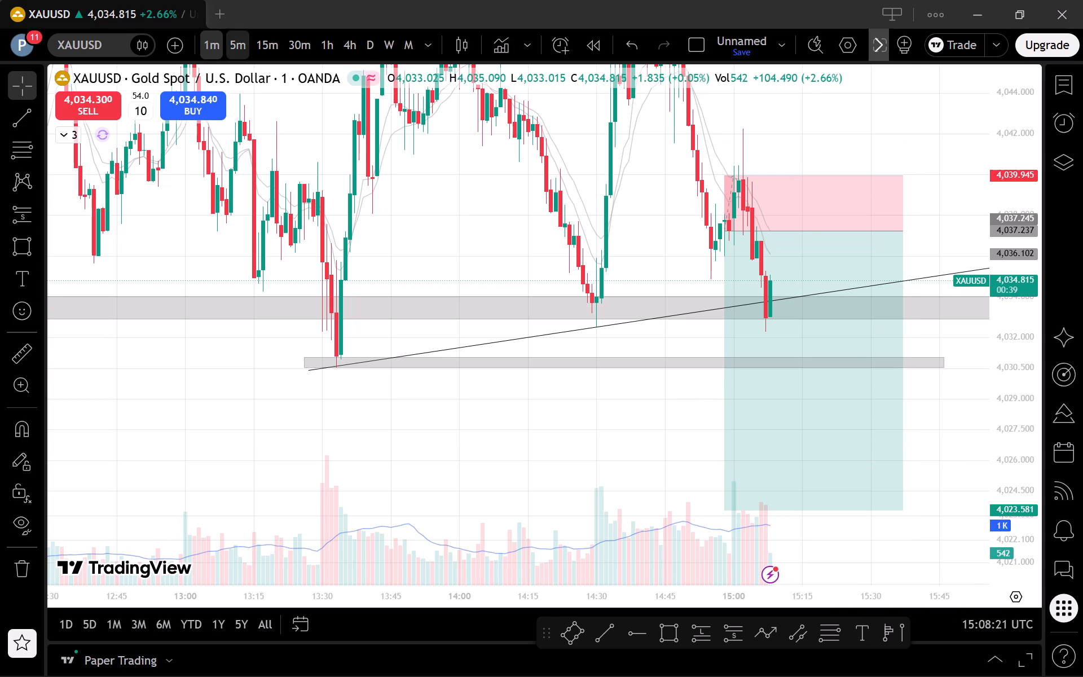
left_click_drag(1014, 225, 1022, 512)
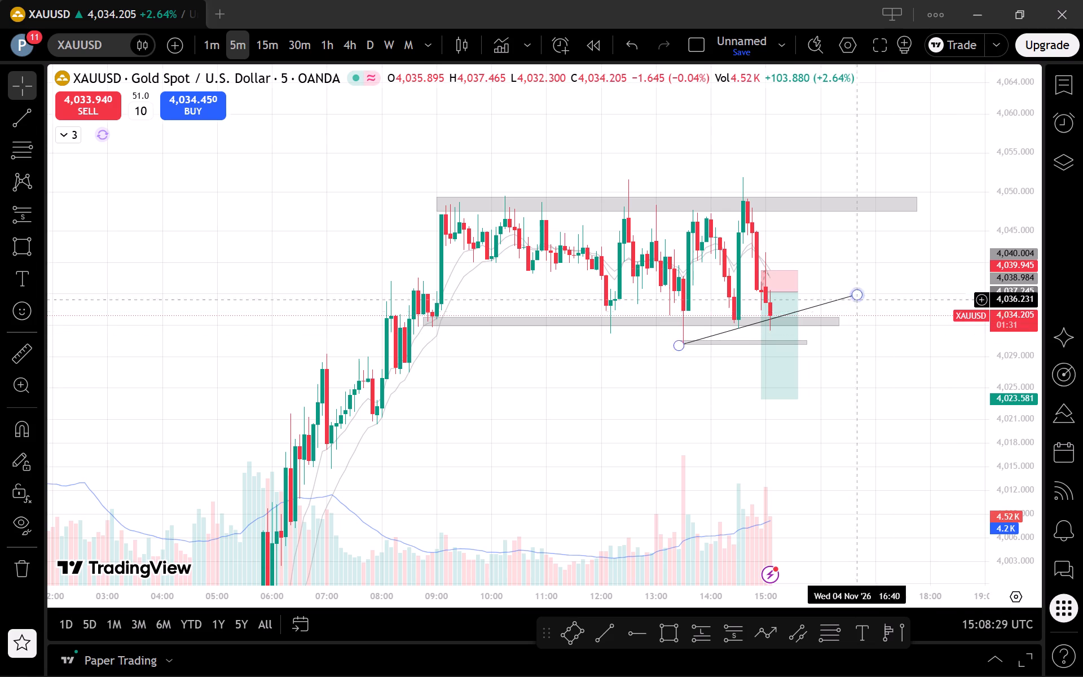
left_click(275, 30)
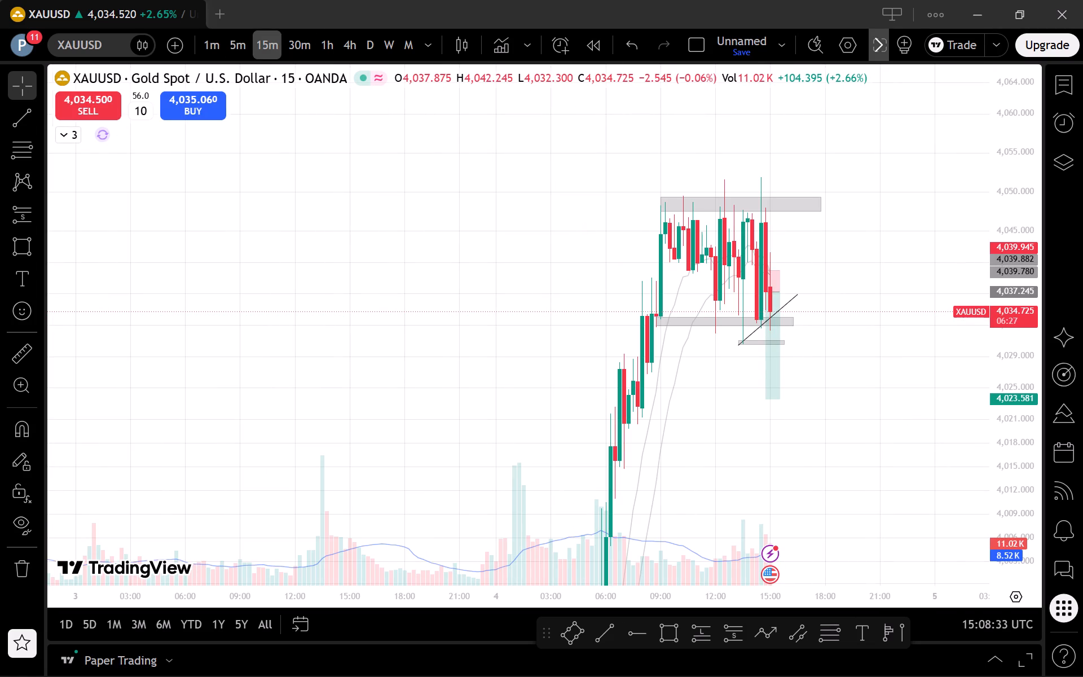
left_click(221, 41)
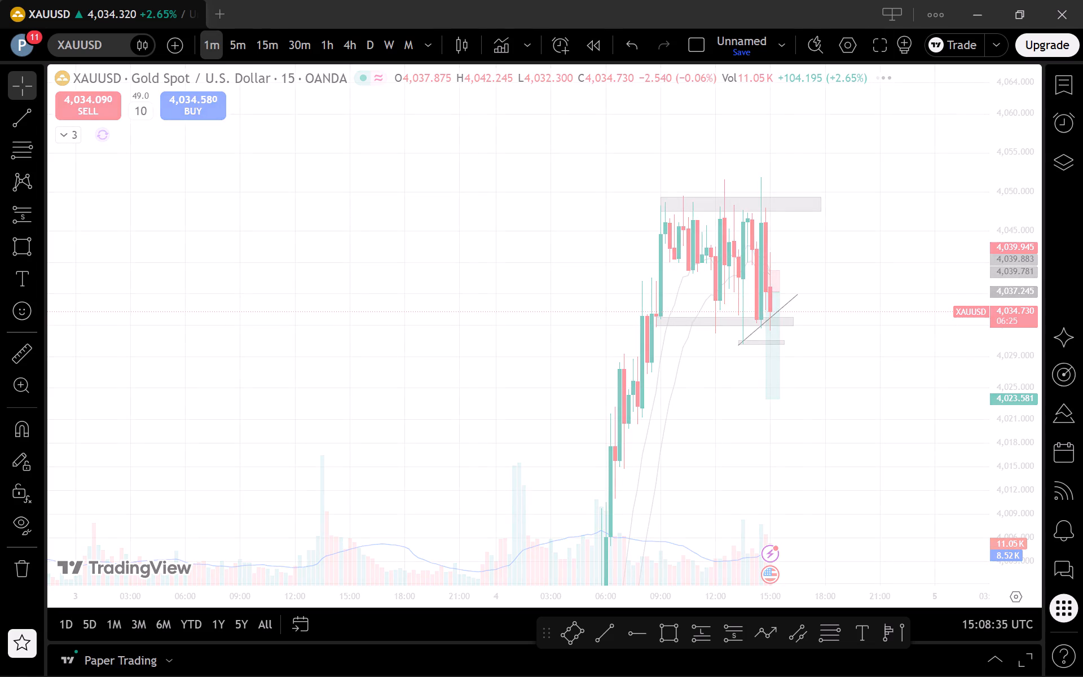
scroll(1033, 521, "up", 2)
left_click_drag(1008, 513, 968, 399)
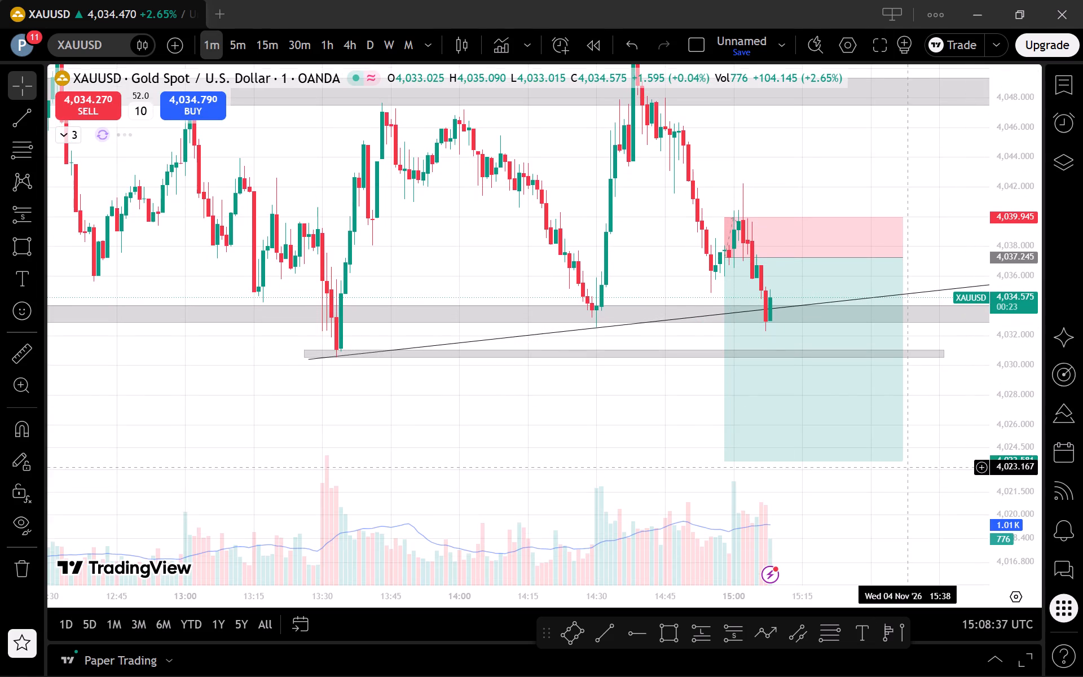
scroll(934, 539, "up", 1)
left_click_drag(926, 534, 893, 516)
scroll(896, 510, "down", 1)
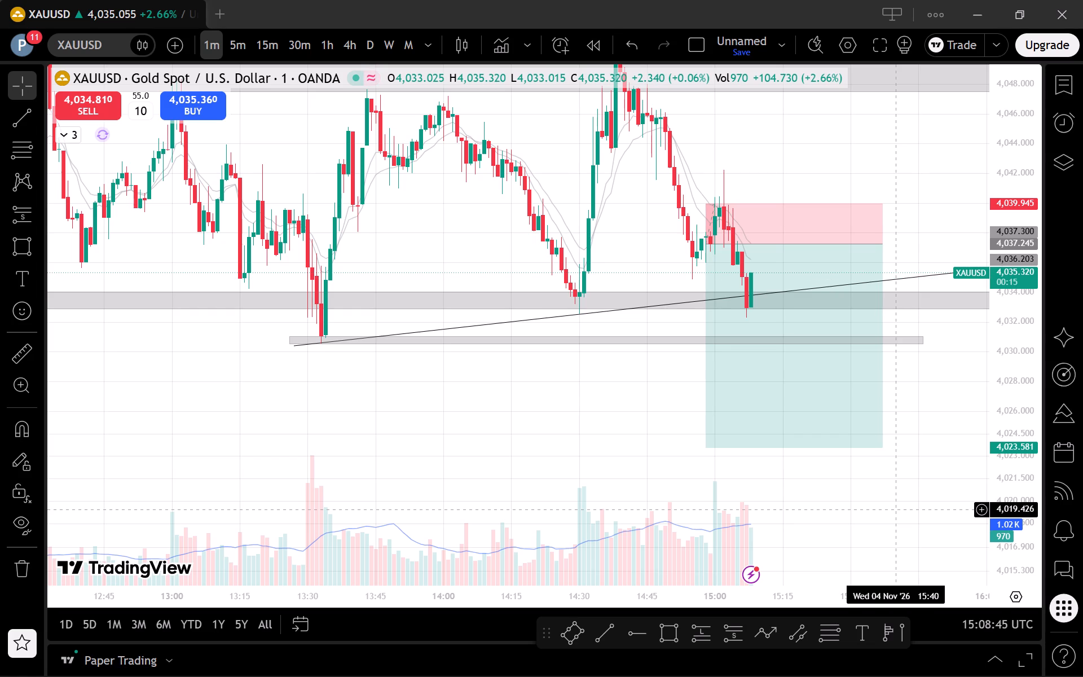
scroll(896, 510, "up", 2)
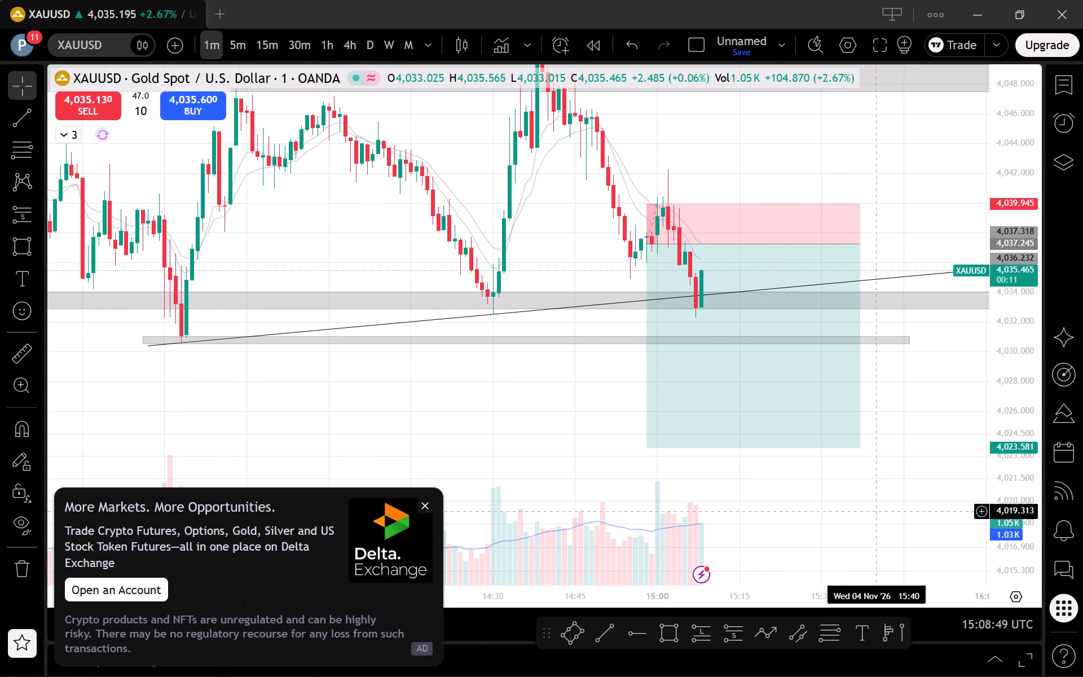
Dismiss the Delta Exchange advertisement and the ad-free upgrade offer covering the chart.
left_click(429, 500)
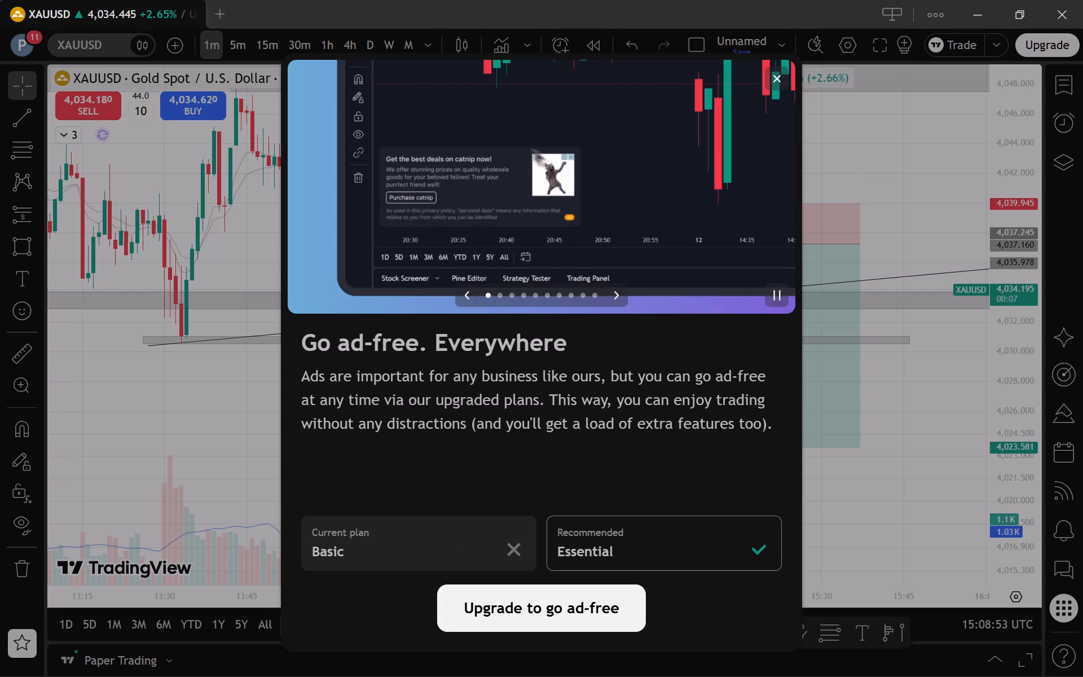
left_click(777, 83)
scroll(954, 483, "down", 1)
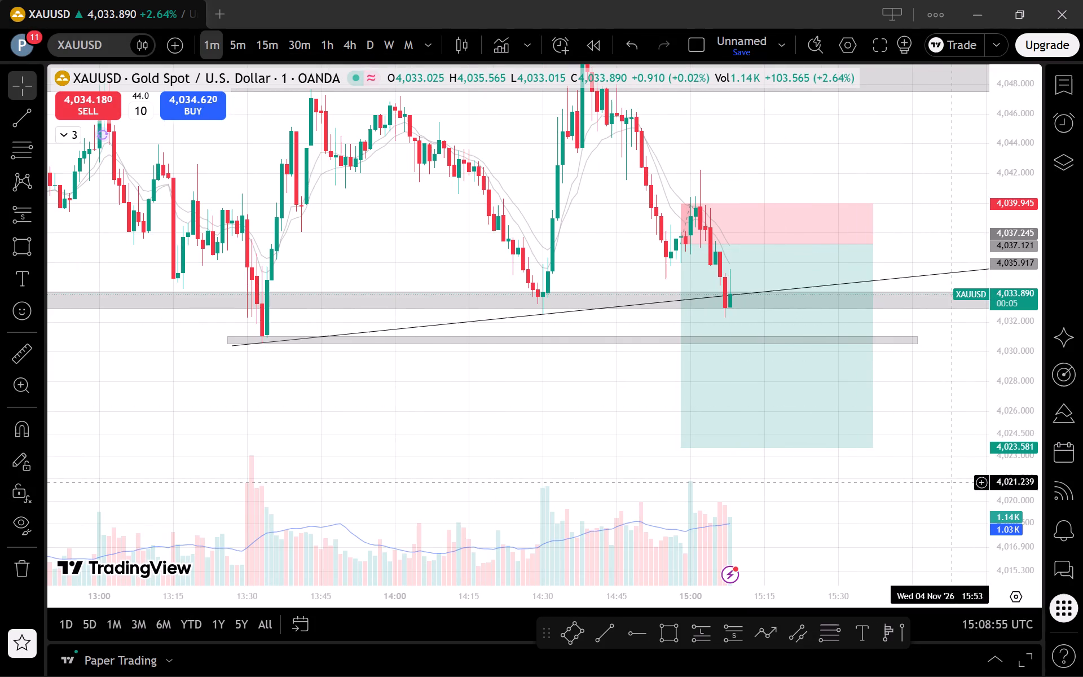
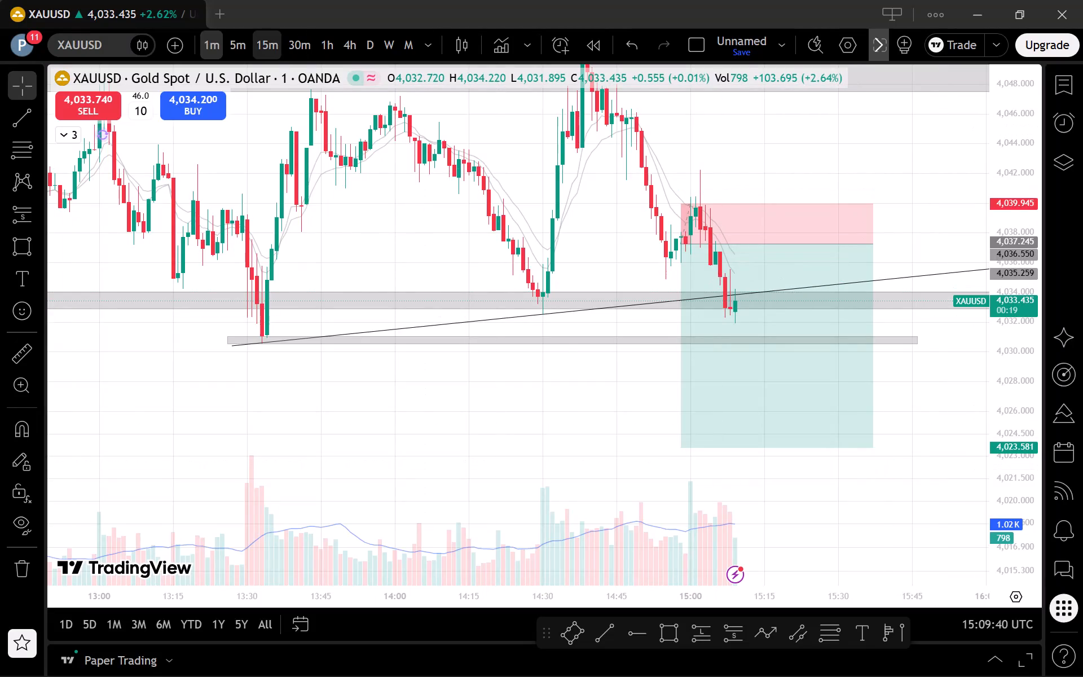
Examine price at the rising trendline, lower support zones and planned short, alternating between the 5-minute and 1-minute timeframes and ending on 1-minute.
left_click(248, 41)
scroll(667, 366, "up", 2)
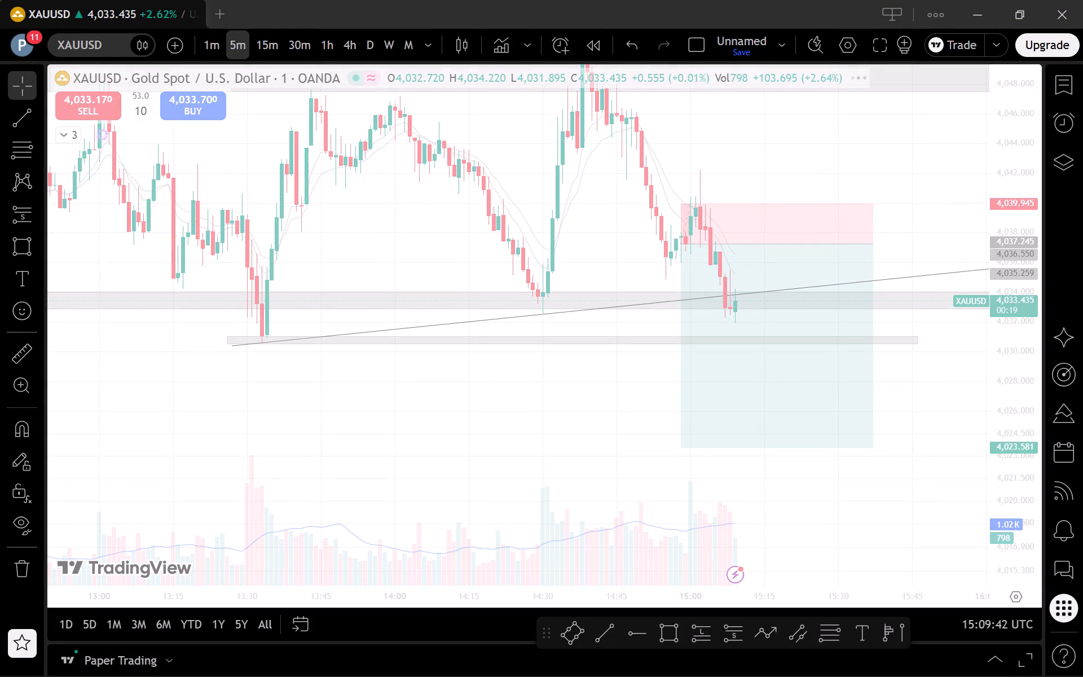
scroll(954, 482, "up", 1)
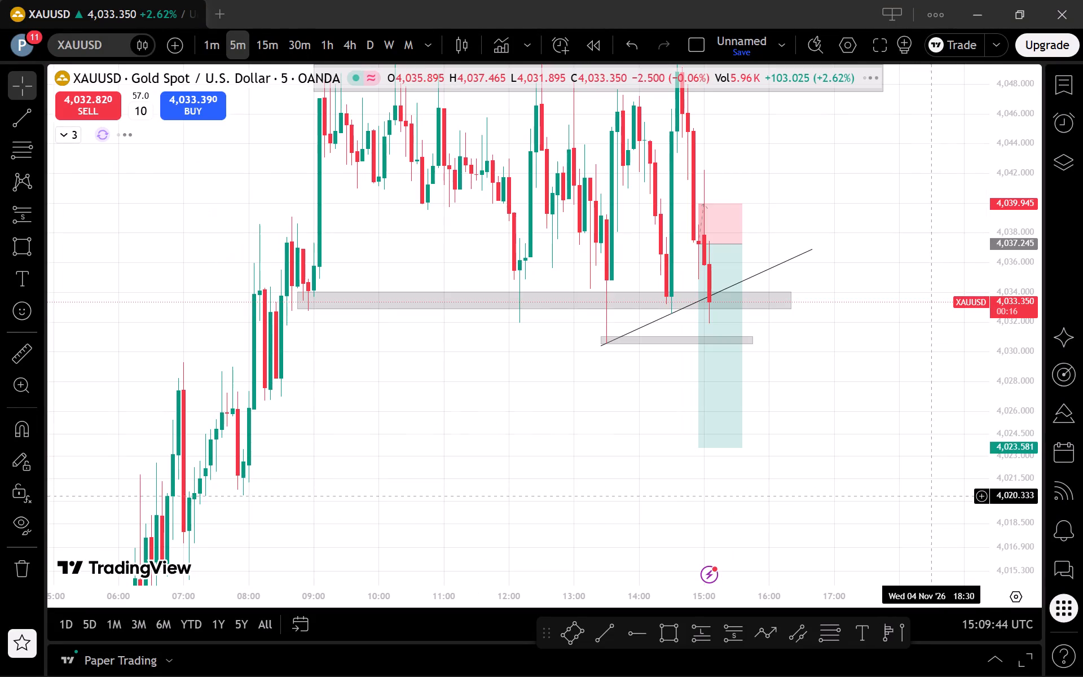
left_click_drag(1032, 346, 1028, 472)
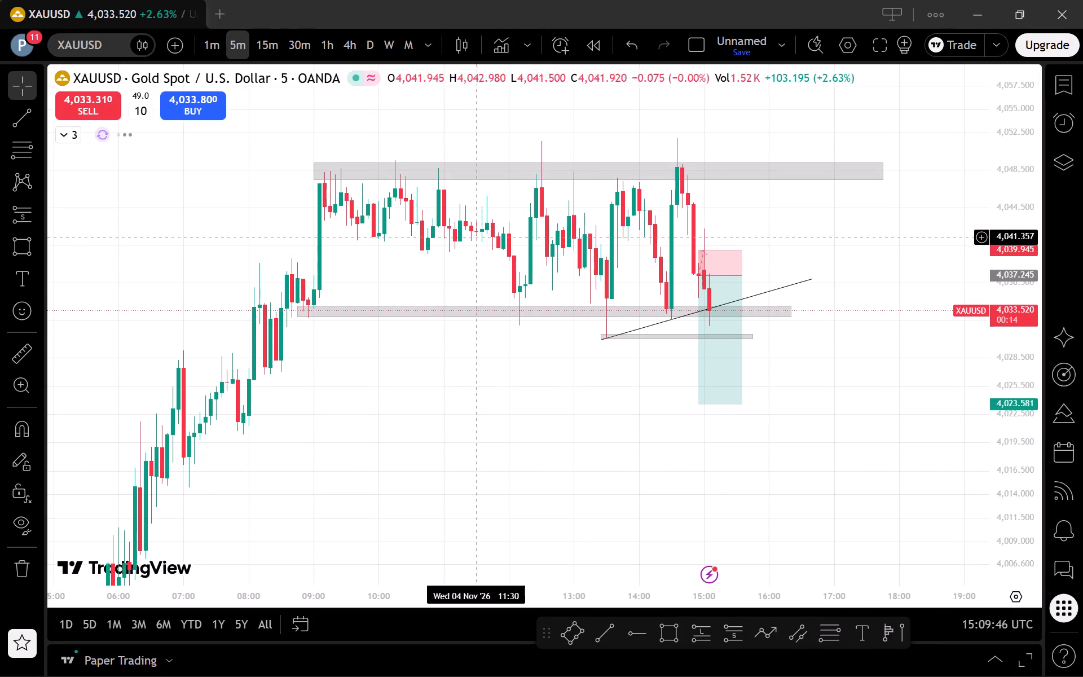
left_click(216, 39)
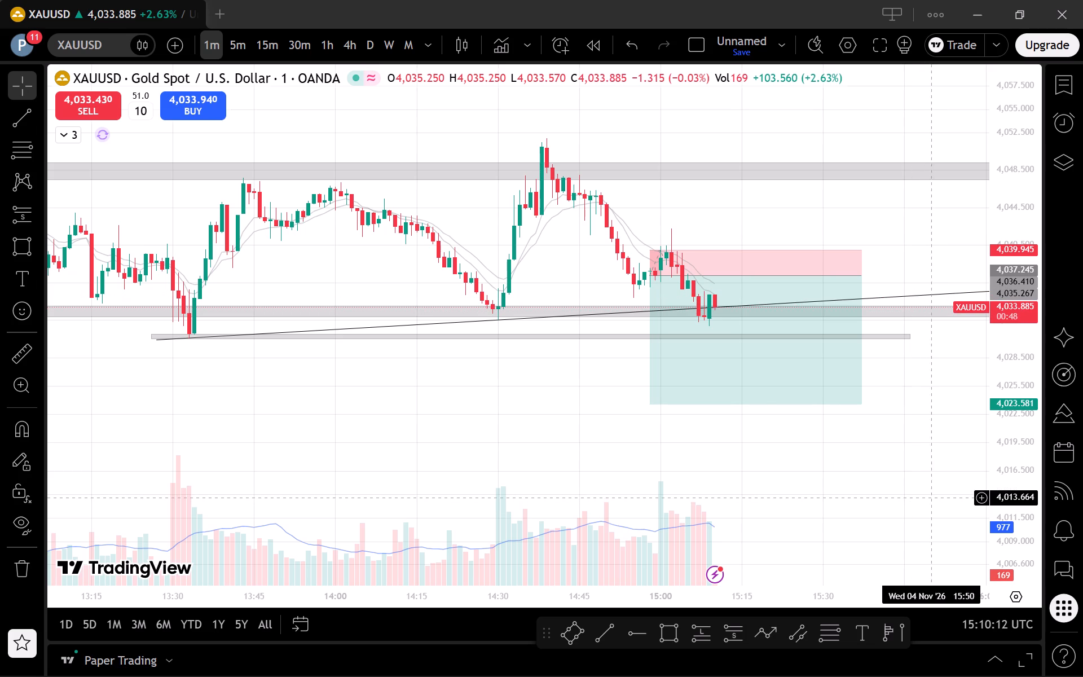
scroll(928, 500, "down", 2)
left_click_drag(910, 491, 885, 496)
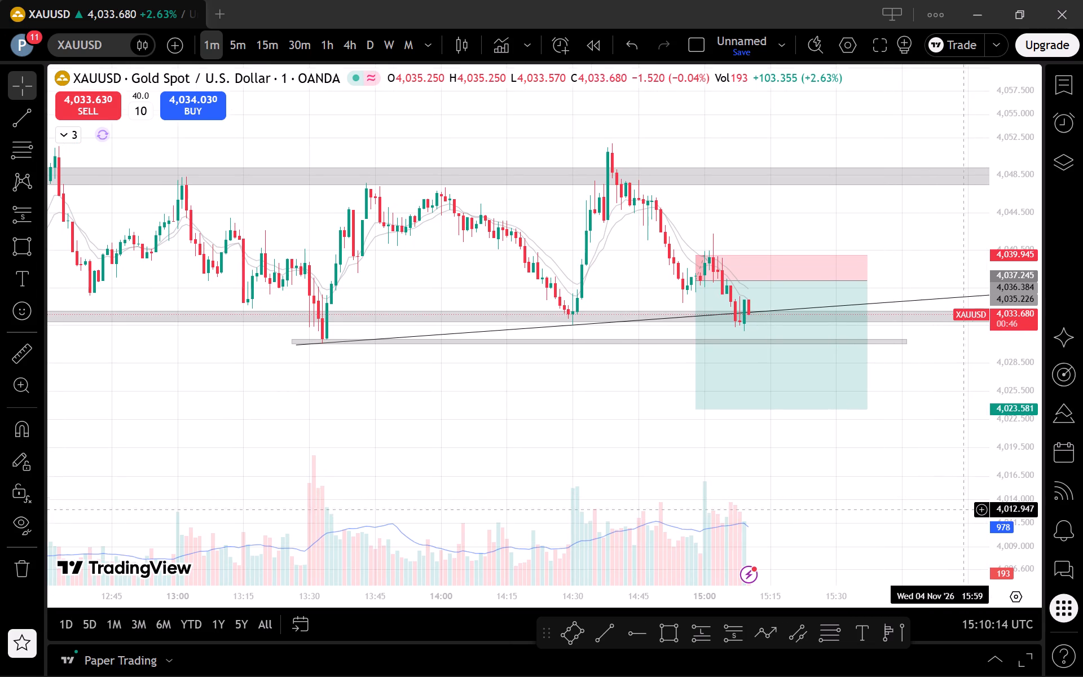
left_click_drag(1011, 515, 1016, 381)
scroll(935, 425, "up", 2)
scroll(895, 455, "up", 1)
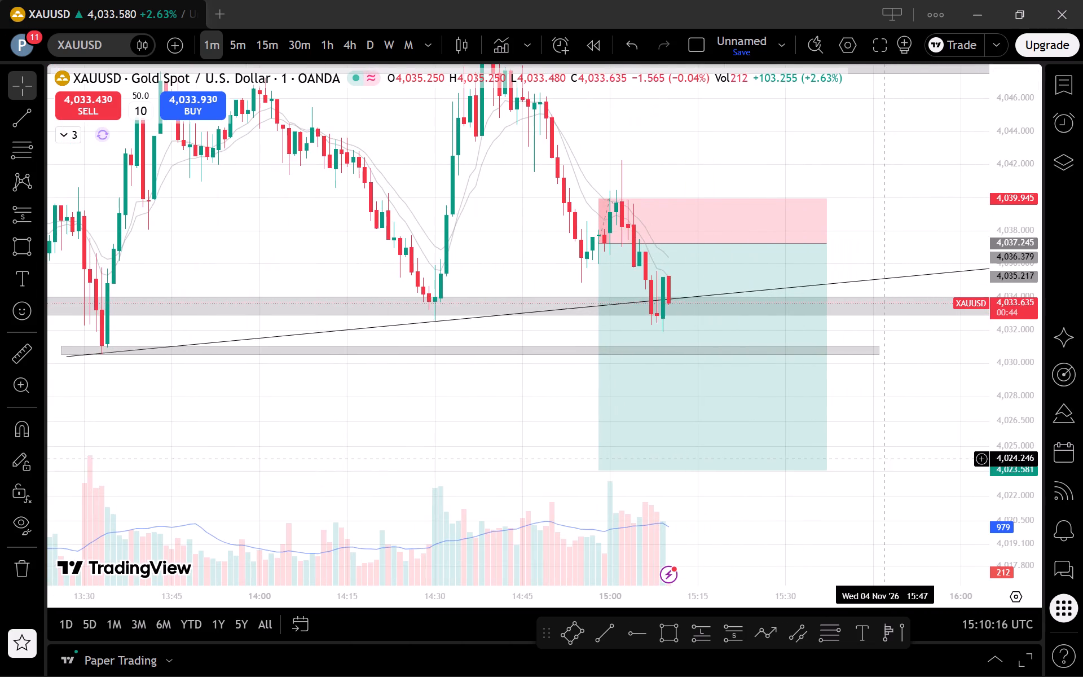
left_click_drag(884, 459, 901, 446)
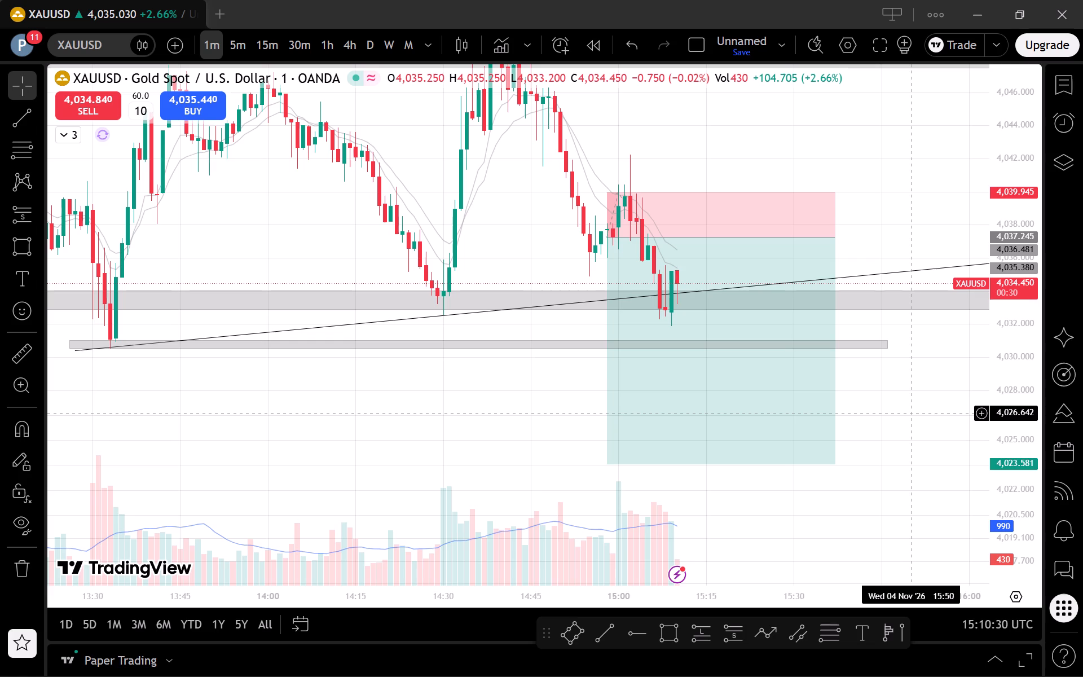
left_click(242, 43)
left_click_drag(1011, 379, 1025, 533)
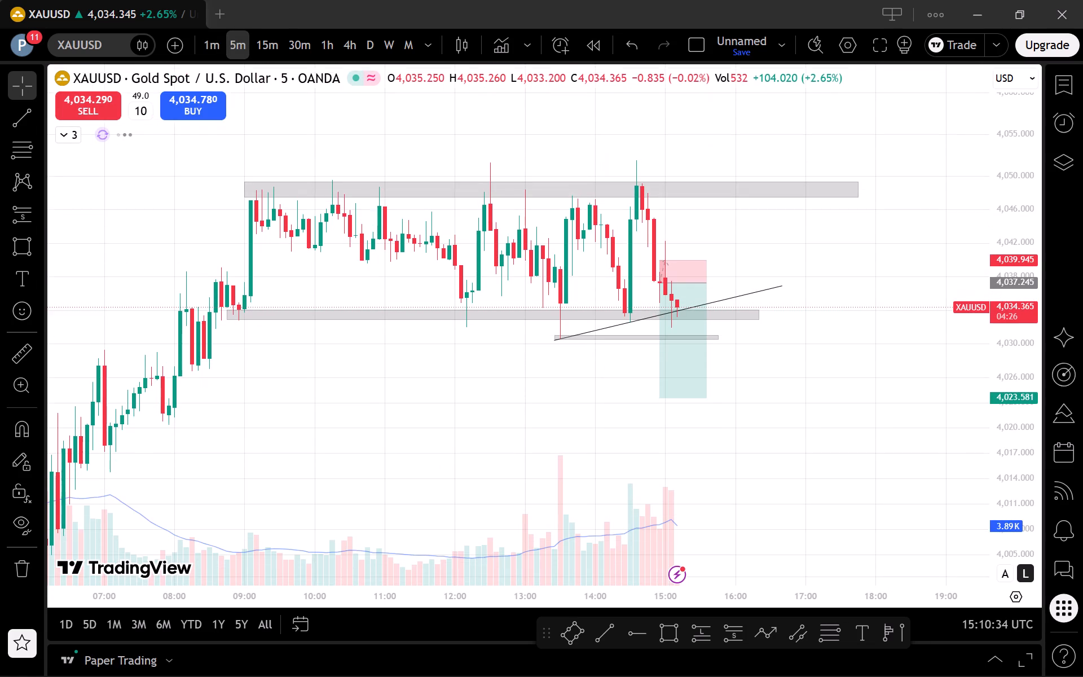
left_click_drag(1023, 526, 1022, 503)
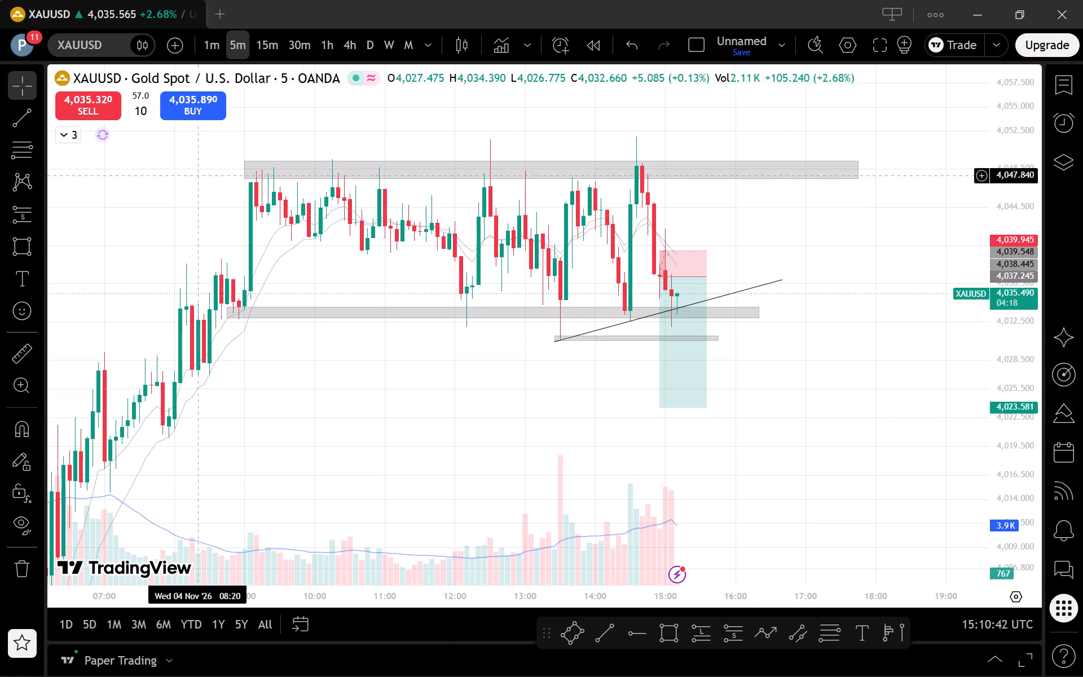
left_click(208, 34)
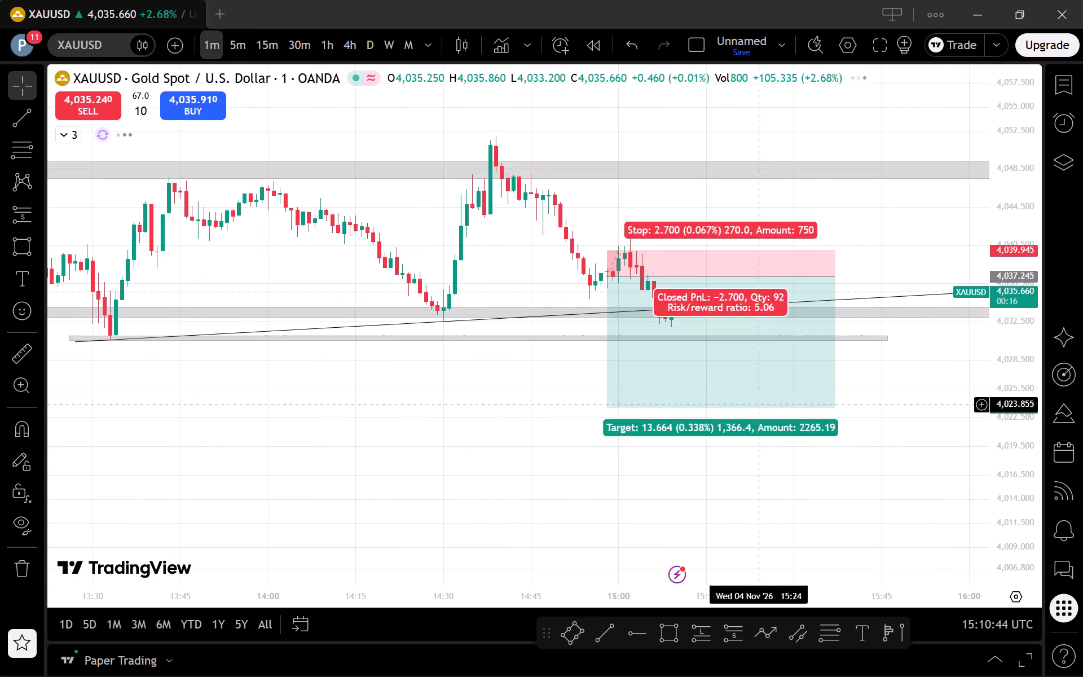
left_click_drag(1012, 546, 998, 415)
scroll(949, 408, "down", 1)
scroll(930, 414, "up", 2)
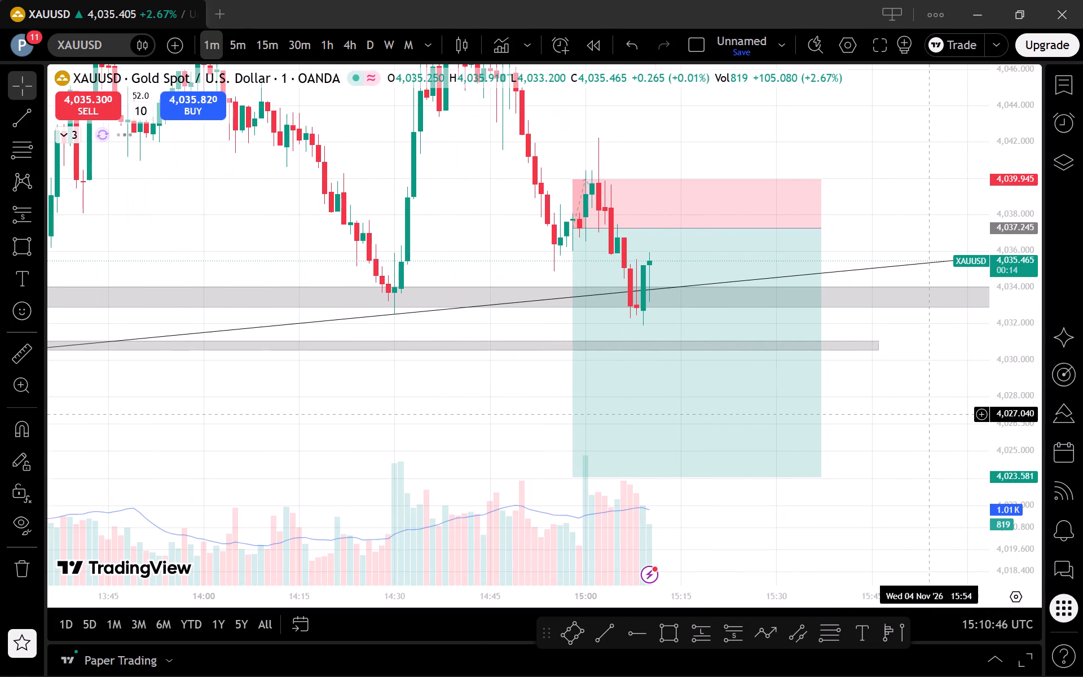
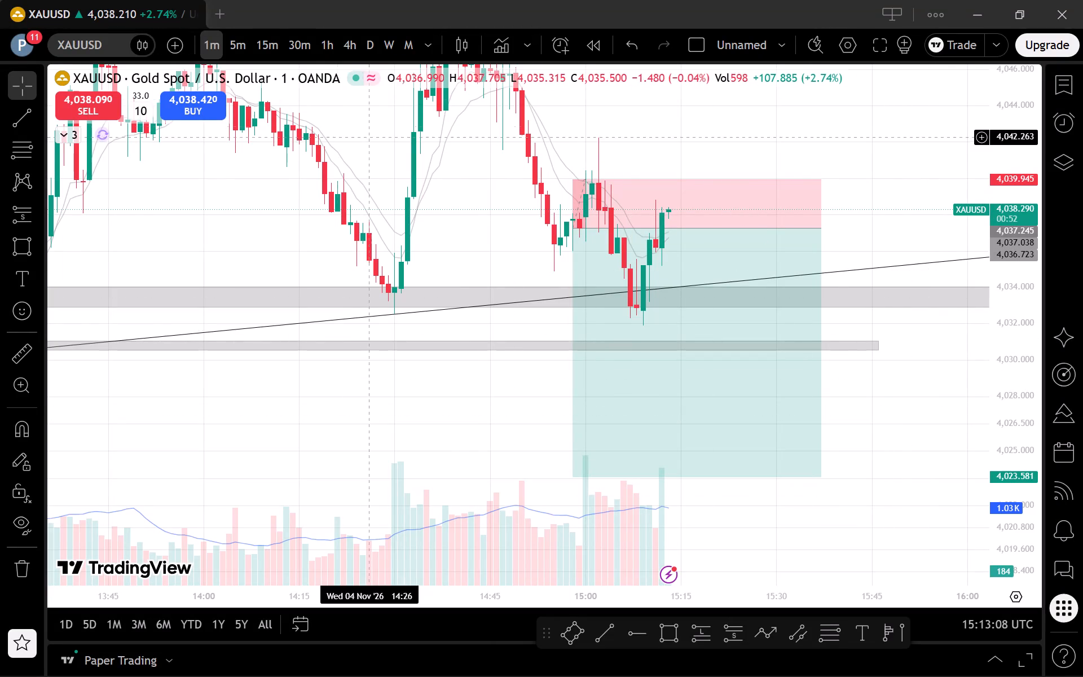
Examine the full XAUUSD range, its support and resistance zones and the planned short on the 5-minute and 15-minute timeframes, ending on 5-minute.
left_click(244, 44)
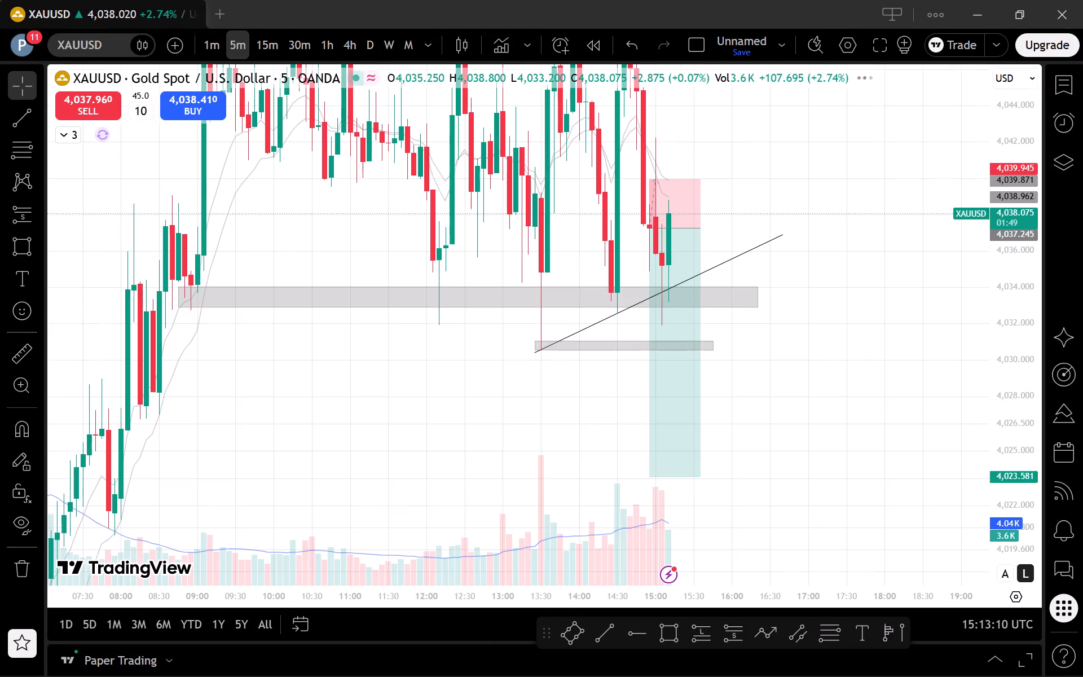
left_click_drag(1011, 306, 1016, 511)
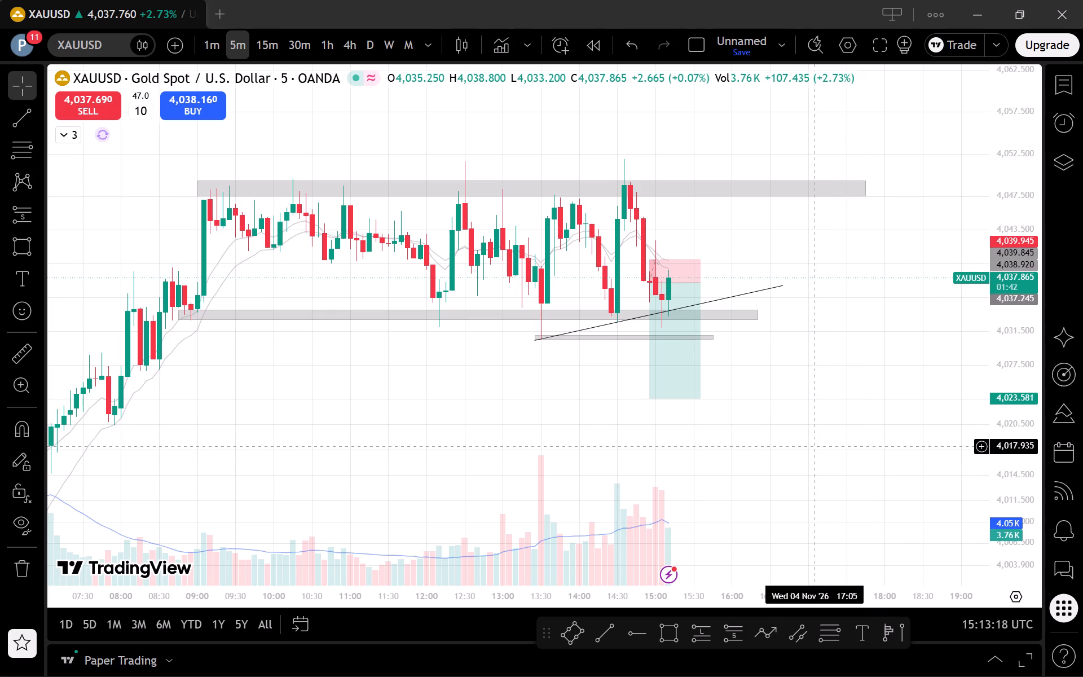
left_click(257, 36)
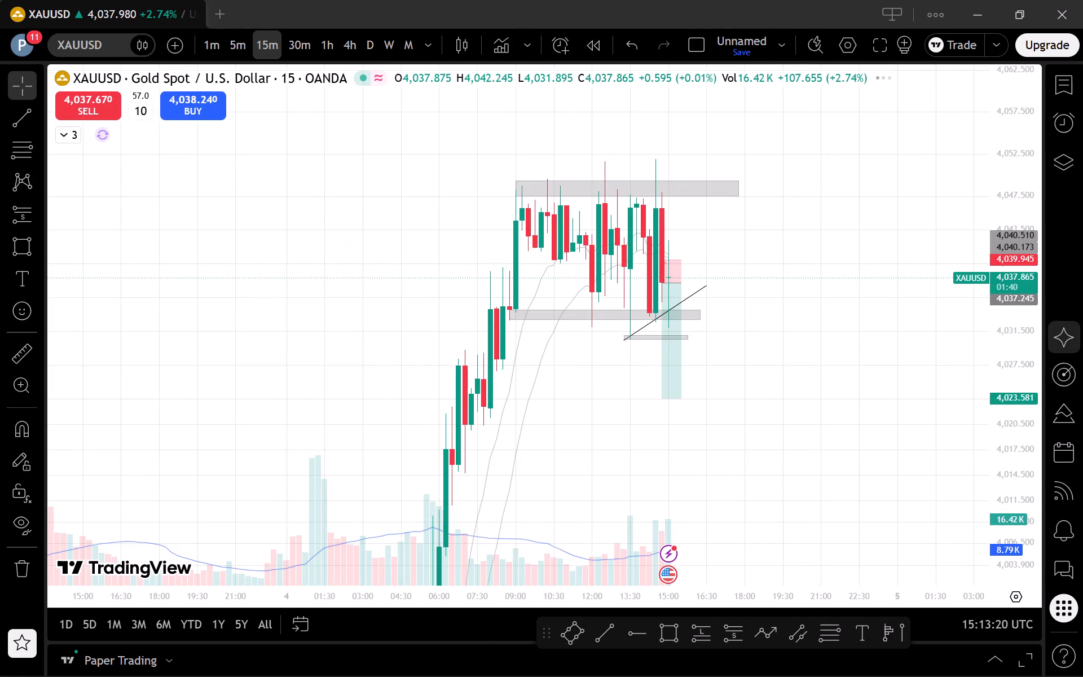
left_click_drag(1029, 321, 1013, 397)
scroll(820, 422, "up", 2)
left_click_drag(769, 433, 810, 427)
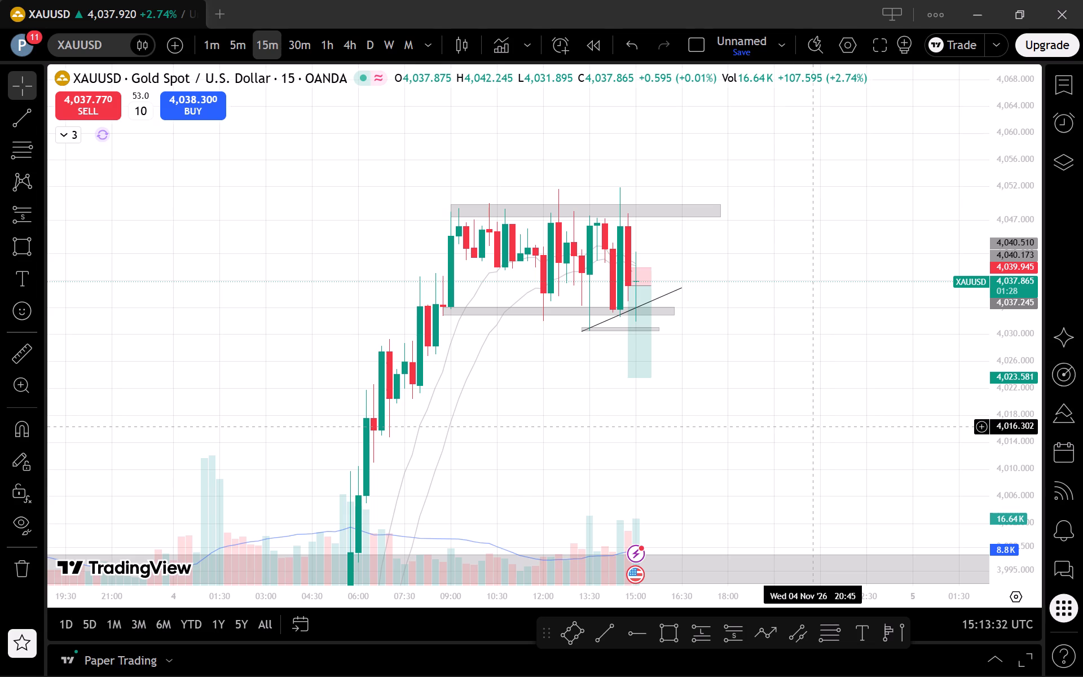
left_click(244, 57)
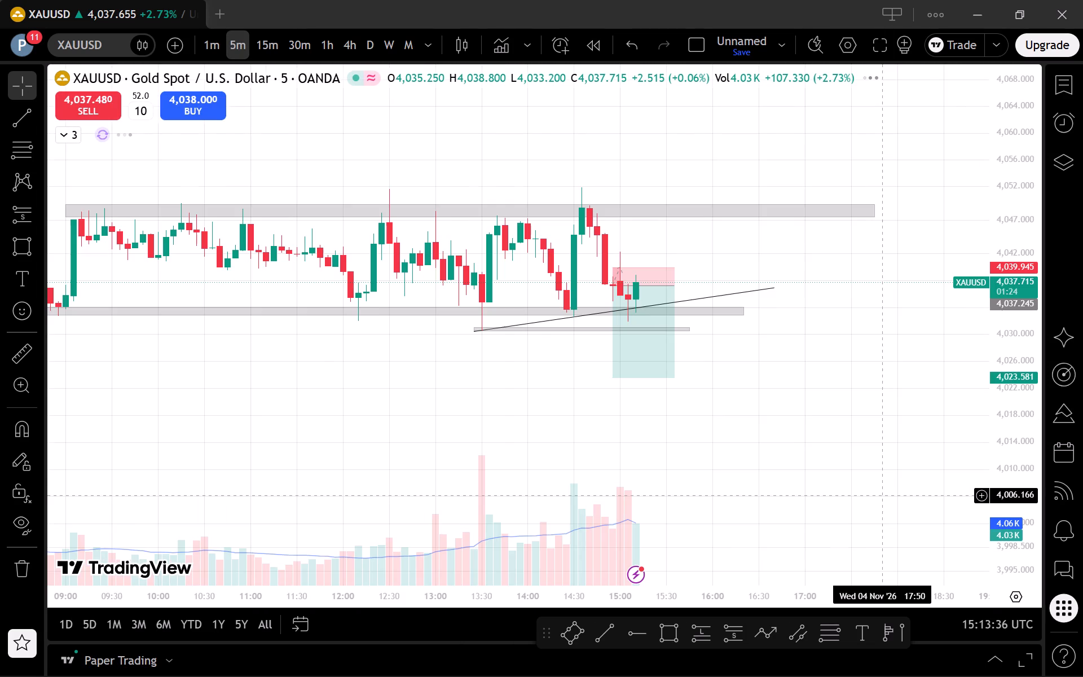
scroll(886, 495, "down", 4)
left_click_drag(1022, 537, 1025, 429)
scroll(912, 401, "up", 2)
left_click(904, 432)
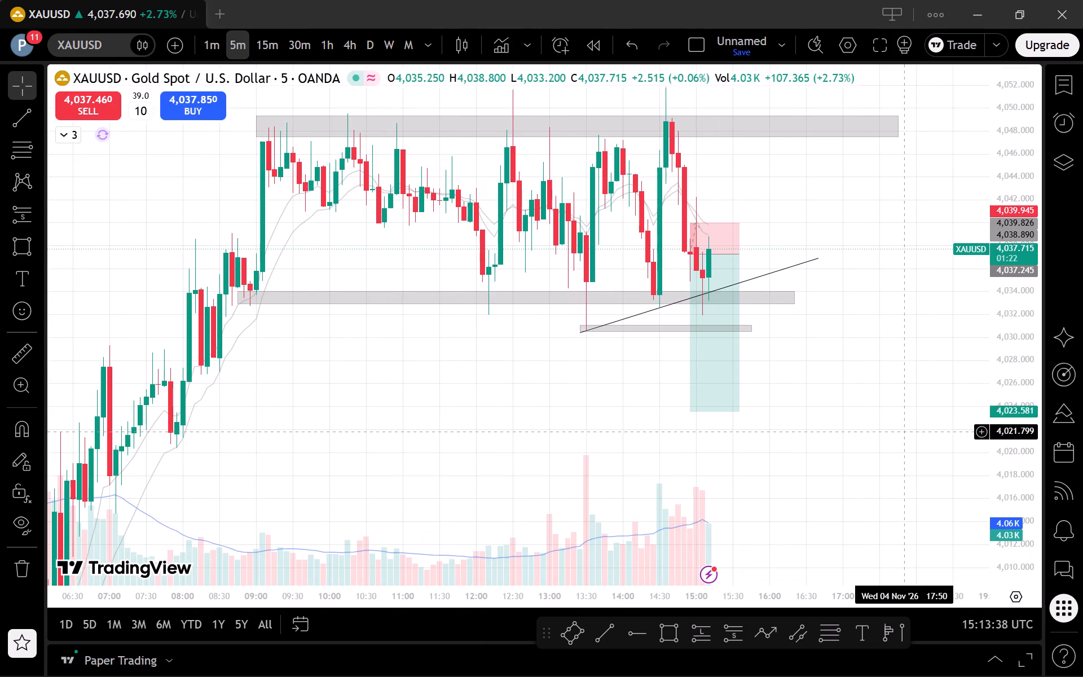
left_click_drag(895, 435, 961, 481)
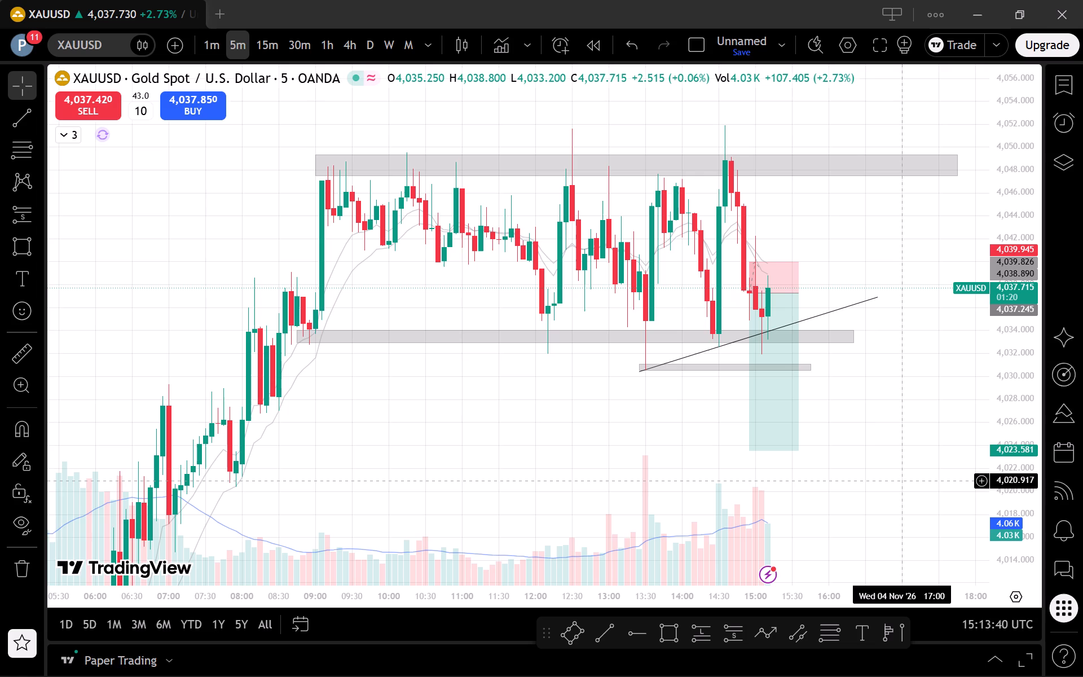
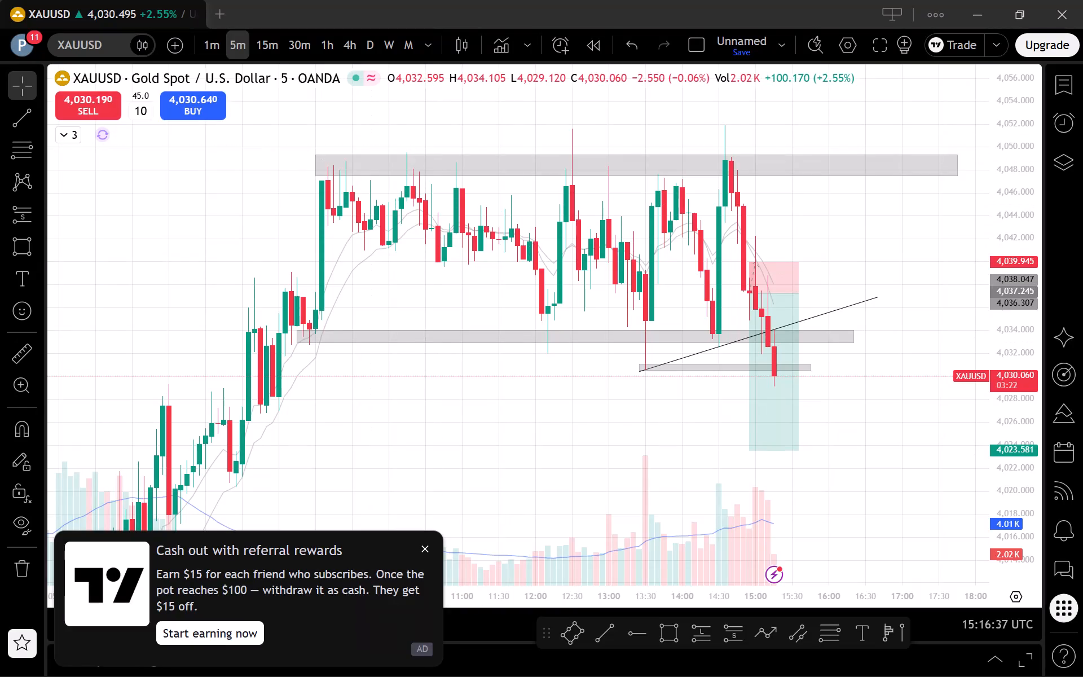
Examine XAUUSD price action around the lower support zone and planned short on the 1-minute timeframe, ending on the full 5-minute range.
left_click(421, 547)
left_click(205, 40)
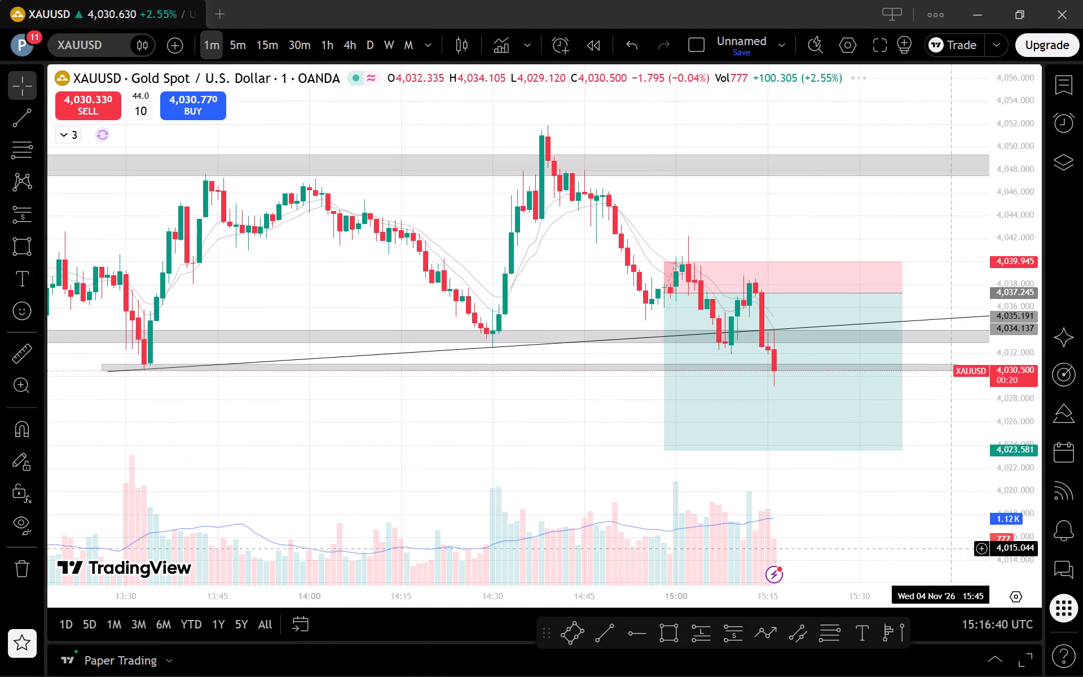
left_click_drag(896, 503, 888, 490)
scroll(891, 488, "up", 2)
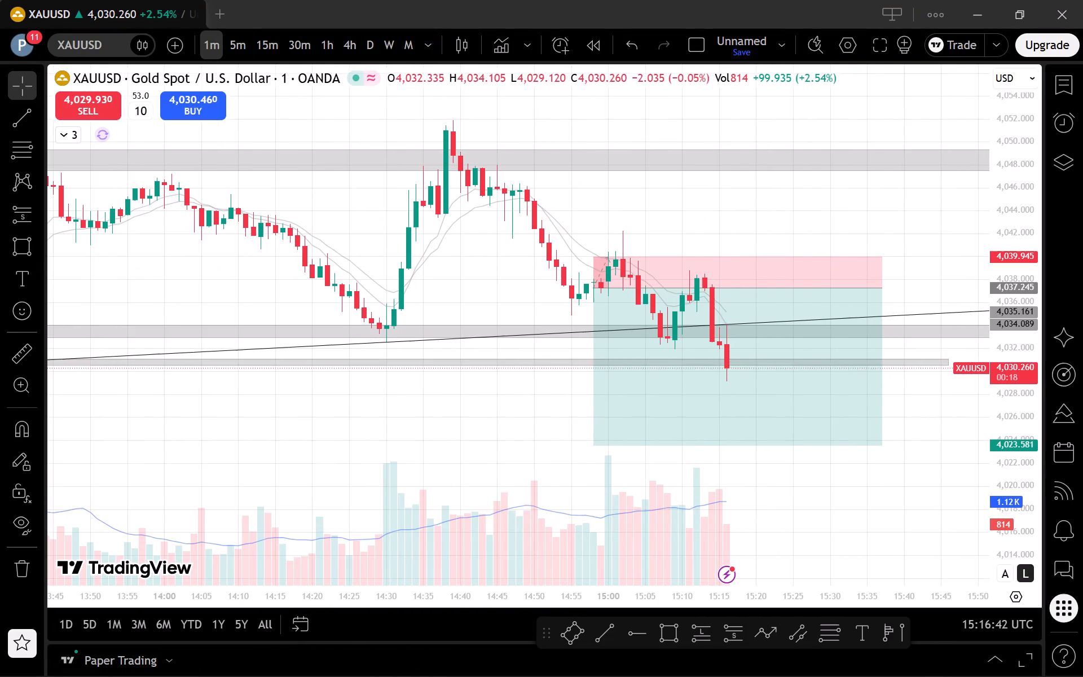
left_click_drag(1010, 540, 1001, 450)
left_click_drag(934, 474, 935, 468)
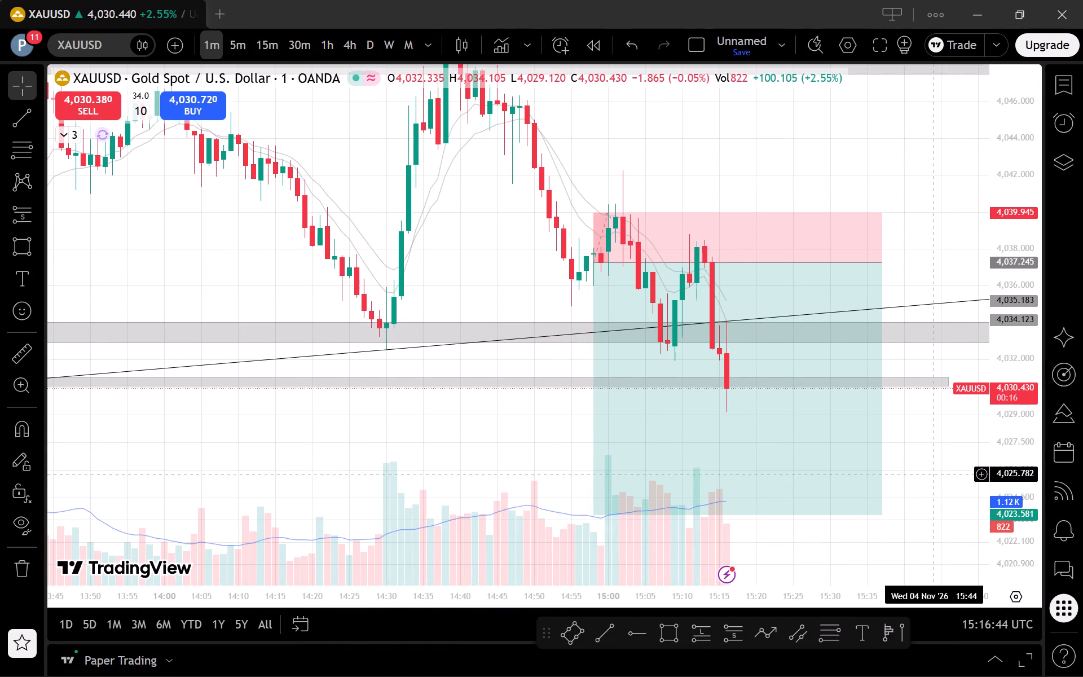
left_click_drag(935, 468, 936, 461)
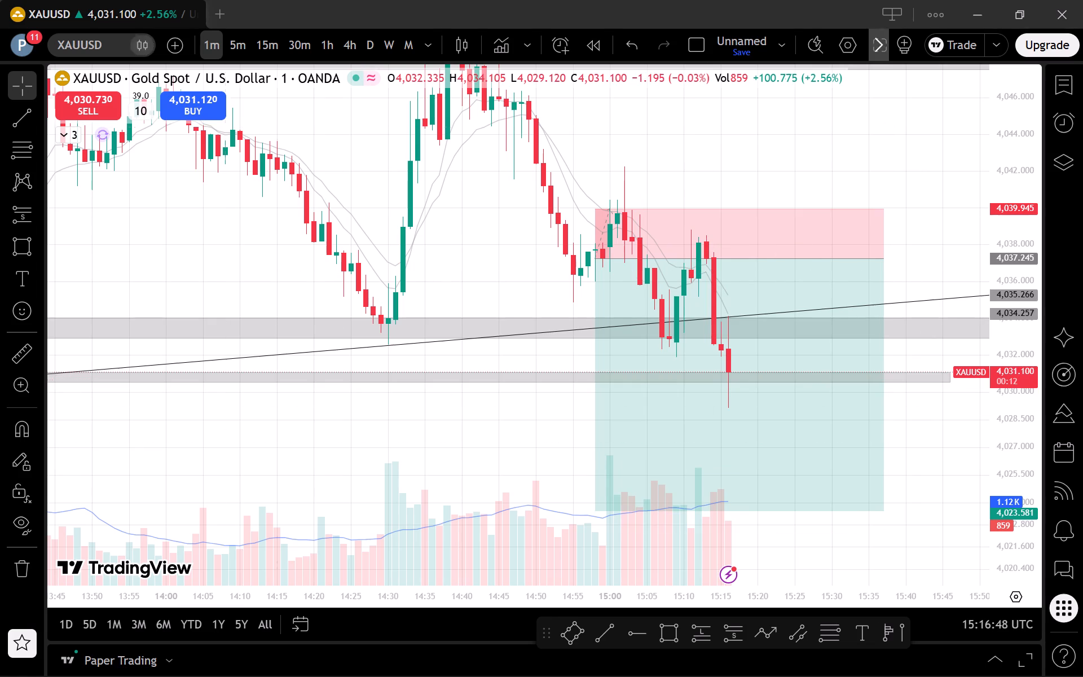
left_click(243, 53)
left_click_drag(1020, 291, 1007, 478)
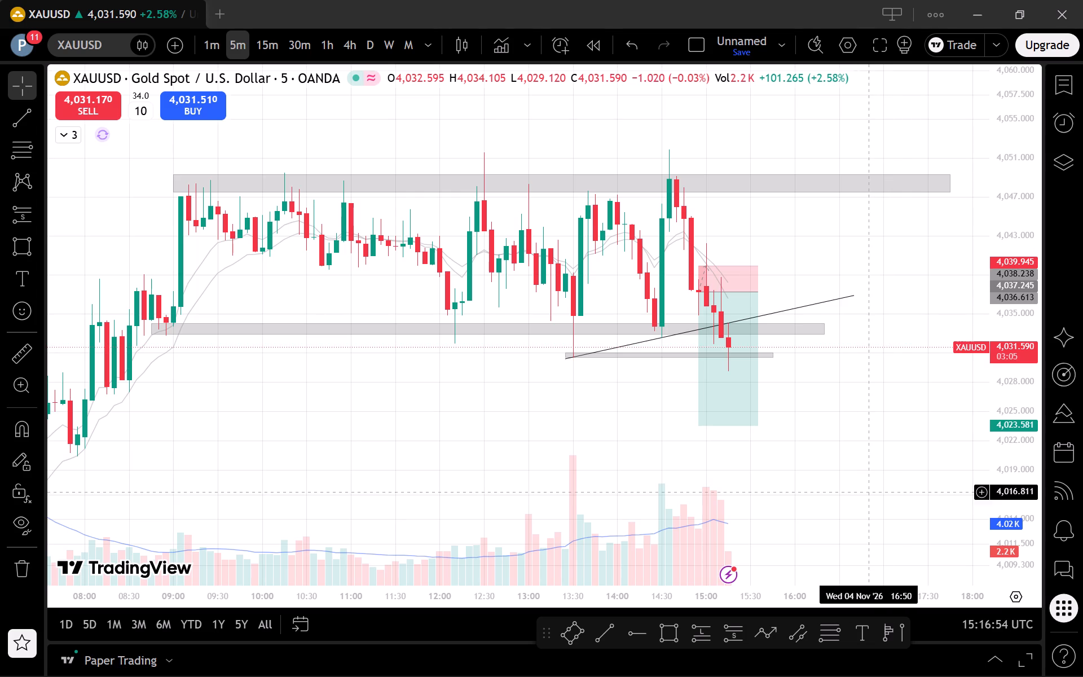
Unlock the planned short position drawing on the 5-minute chart.
left_click(758, 292)
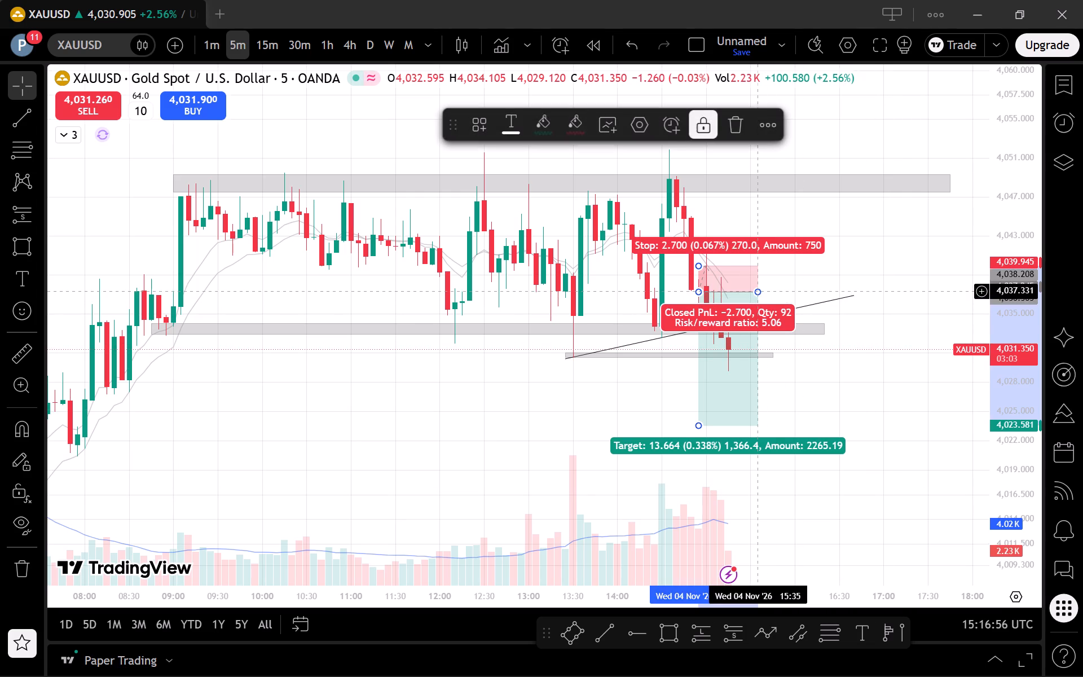
left_click(698, 134)
left_click(872, 284)
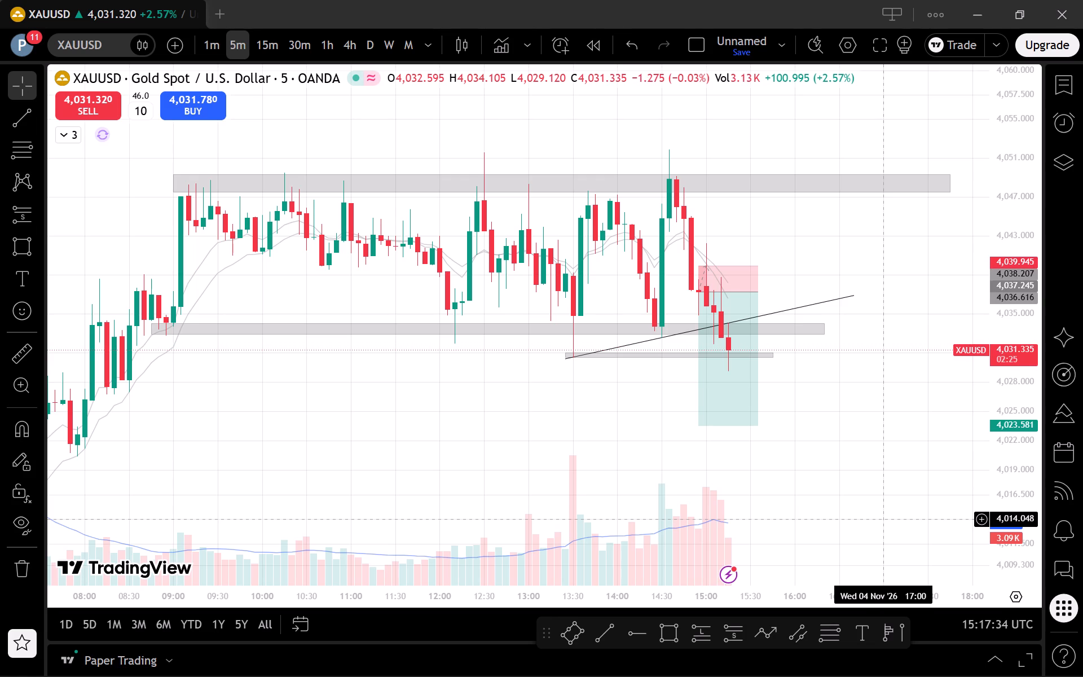
Draw a falling trendline from the 12:10 swing low near 4,032.1 through the 13:30 low to about 4,026.6 at 16:45.
left_click(614, 633)
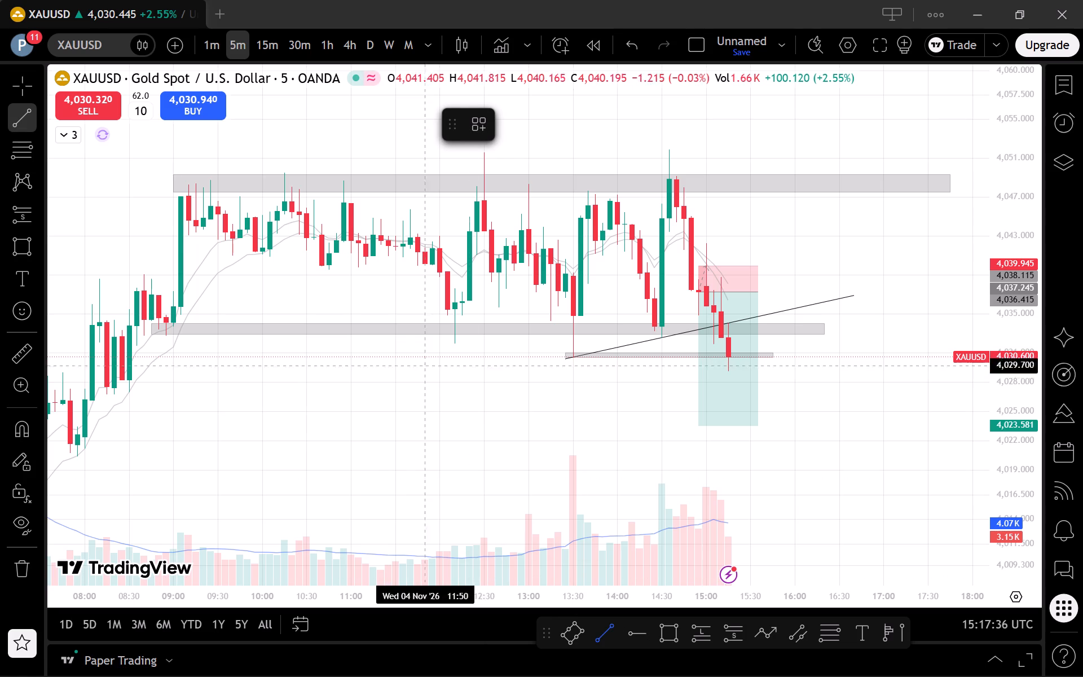
left_click(454, 342)
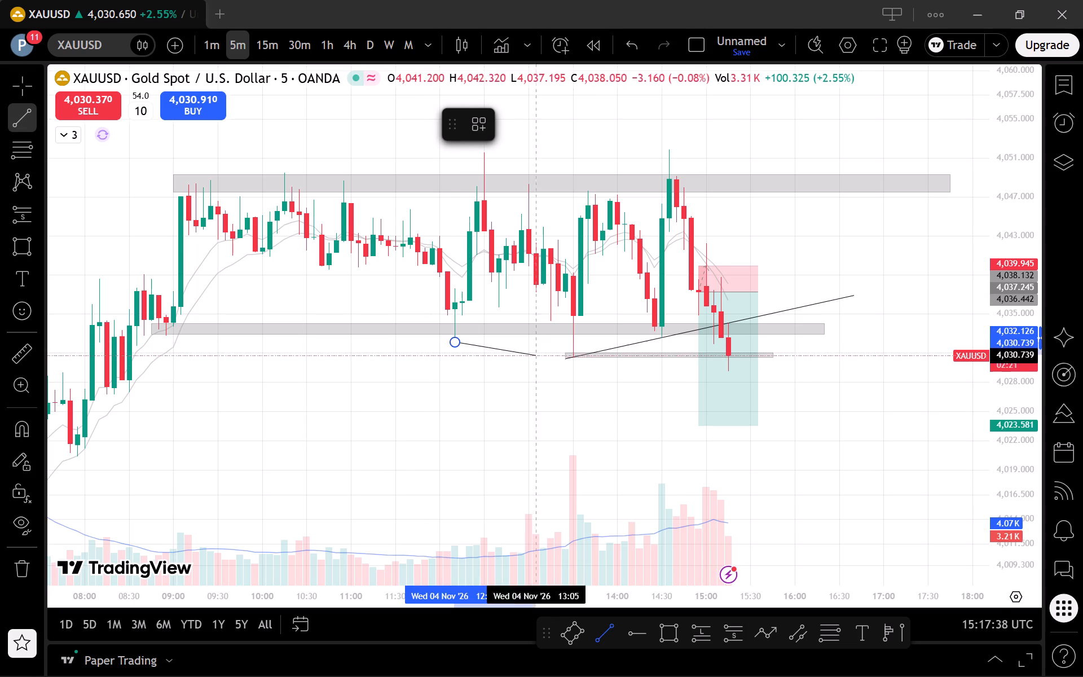
left_click(861, 396)
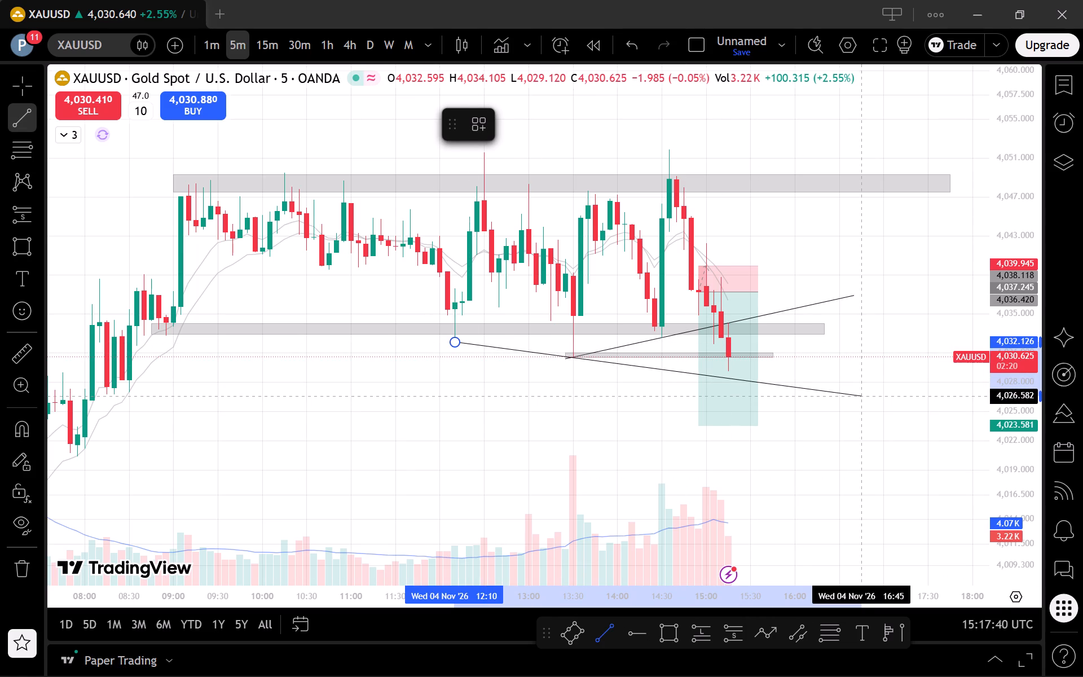
left_click(861, 467)
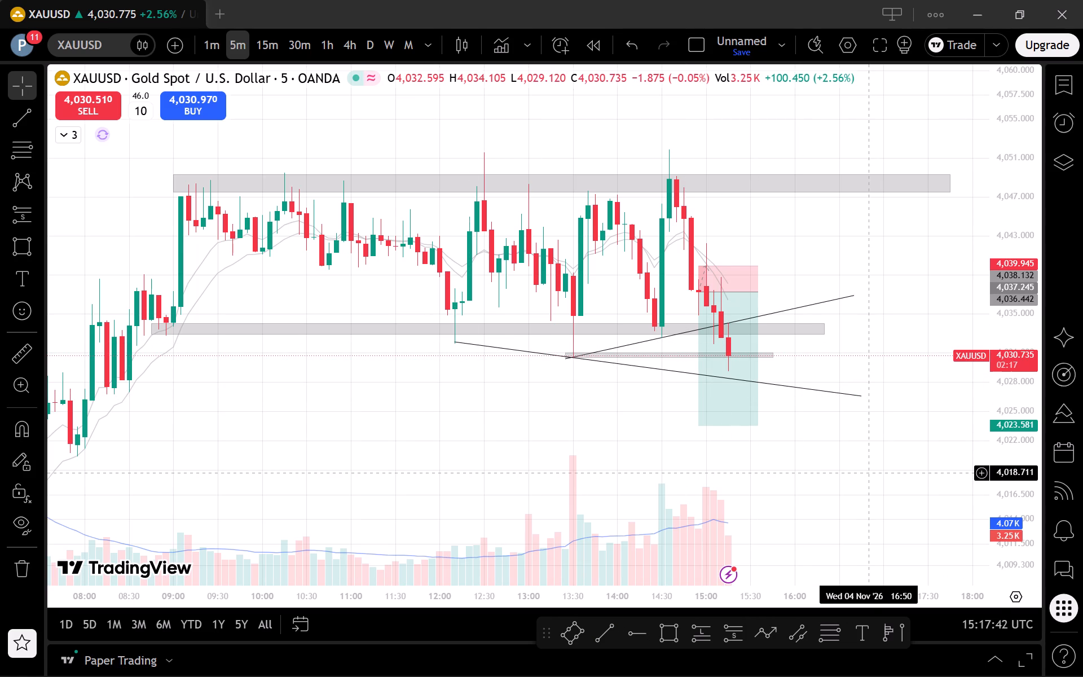
left_click(848, 298)
left_click(893, 362)
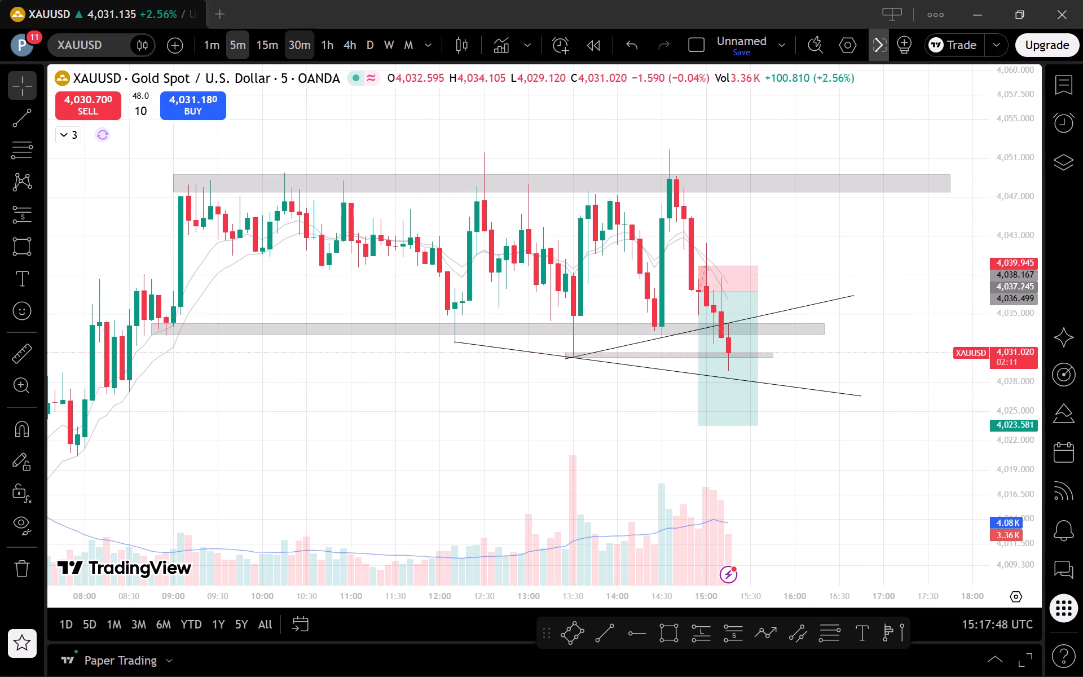
Examine price between the new falling trendline and the support zones on the 1-minute timeframe, ending on the full 5-minute range.
left_click(215, 41)
scroll(918, 516, "down", 1)
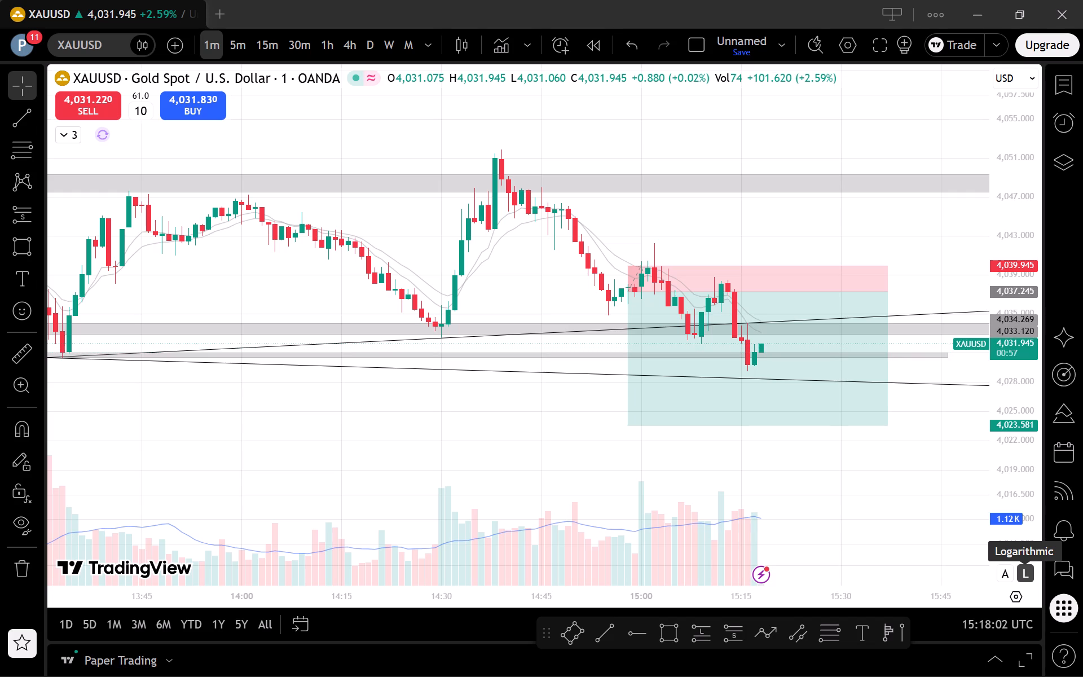
left_click_drag(1040, 572, 1023, 429)
scroll(953, 478, "up", 1)
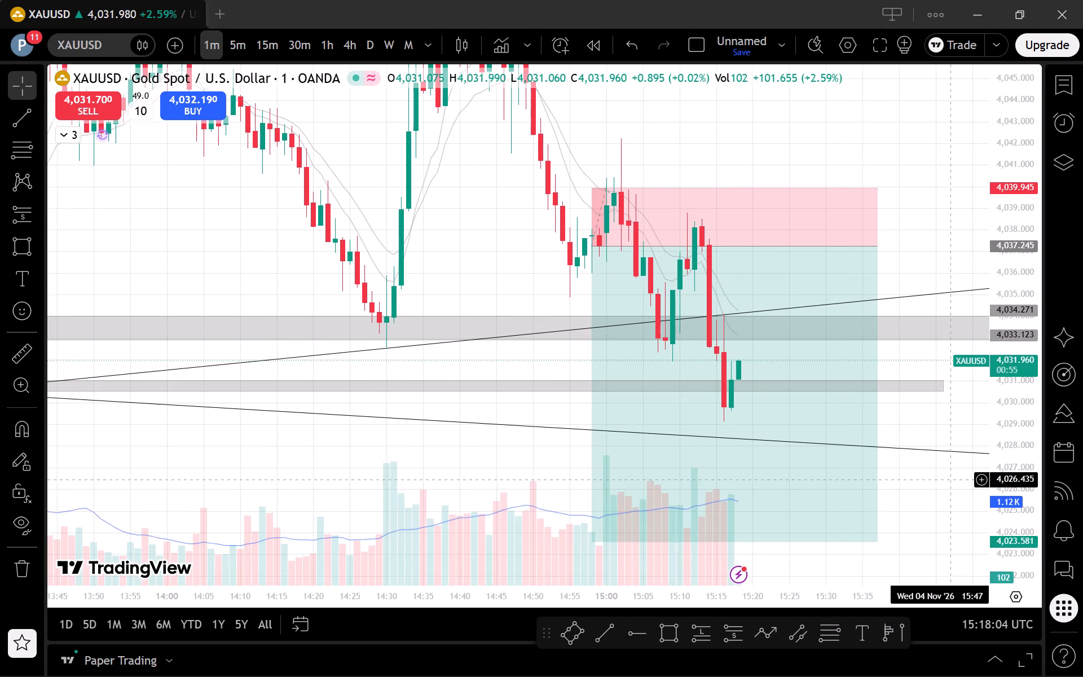
left_click_drag(949, 517, 921, 472)
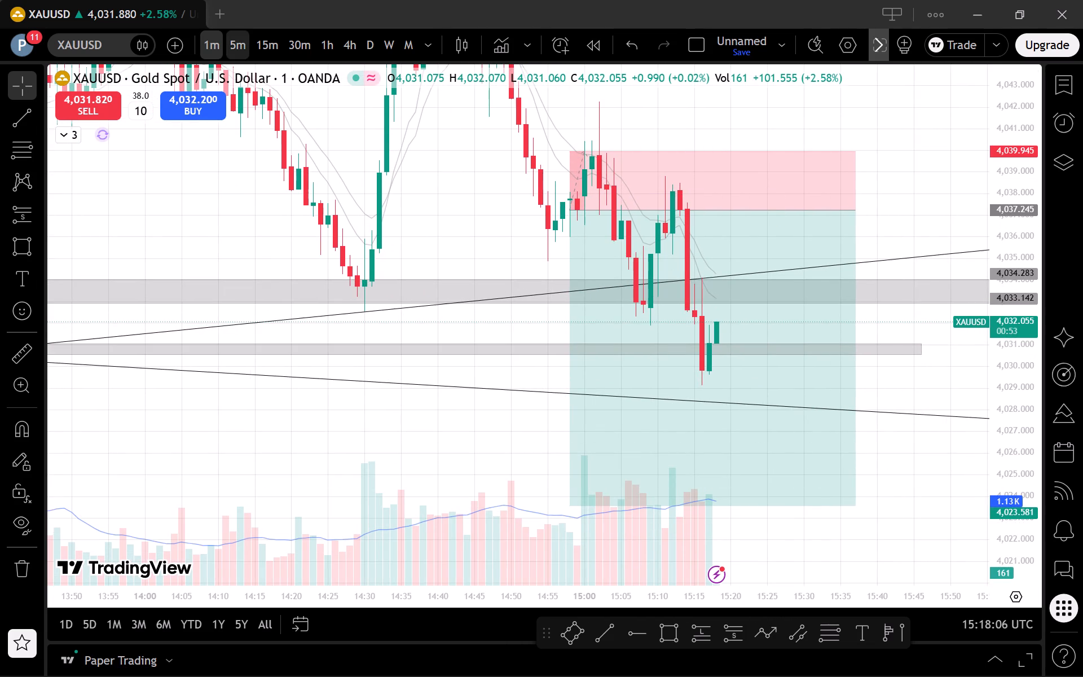
left_click(244, 36)
left_click_drag(1006, 301, 1041, 502)
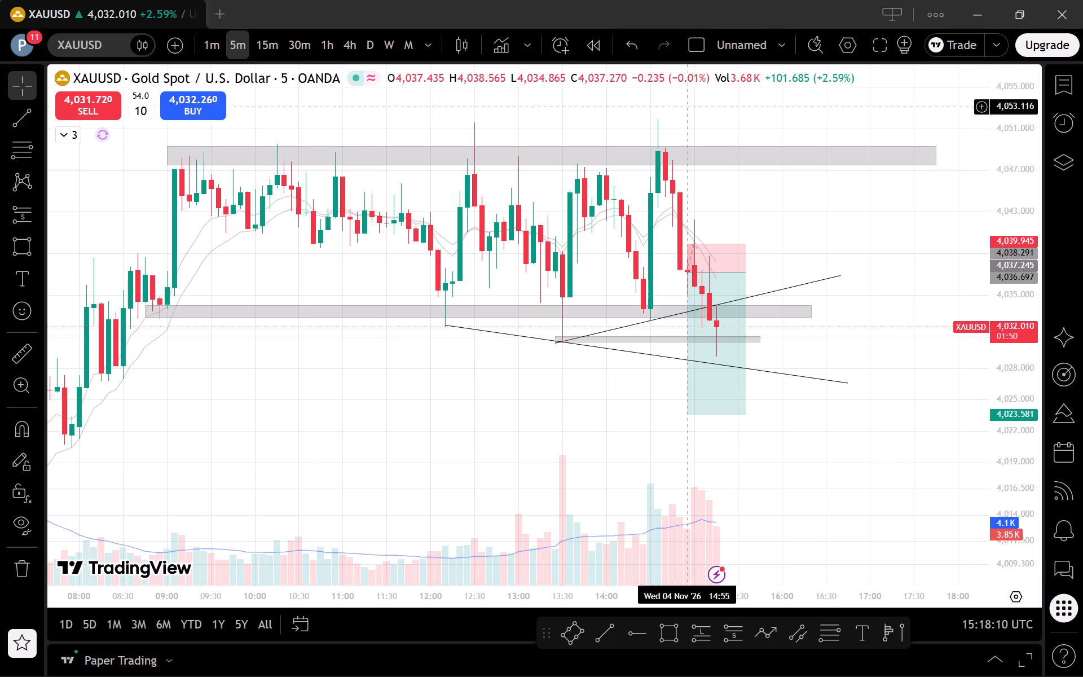
Close TradingView.
left_click(1082, 0)
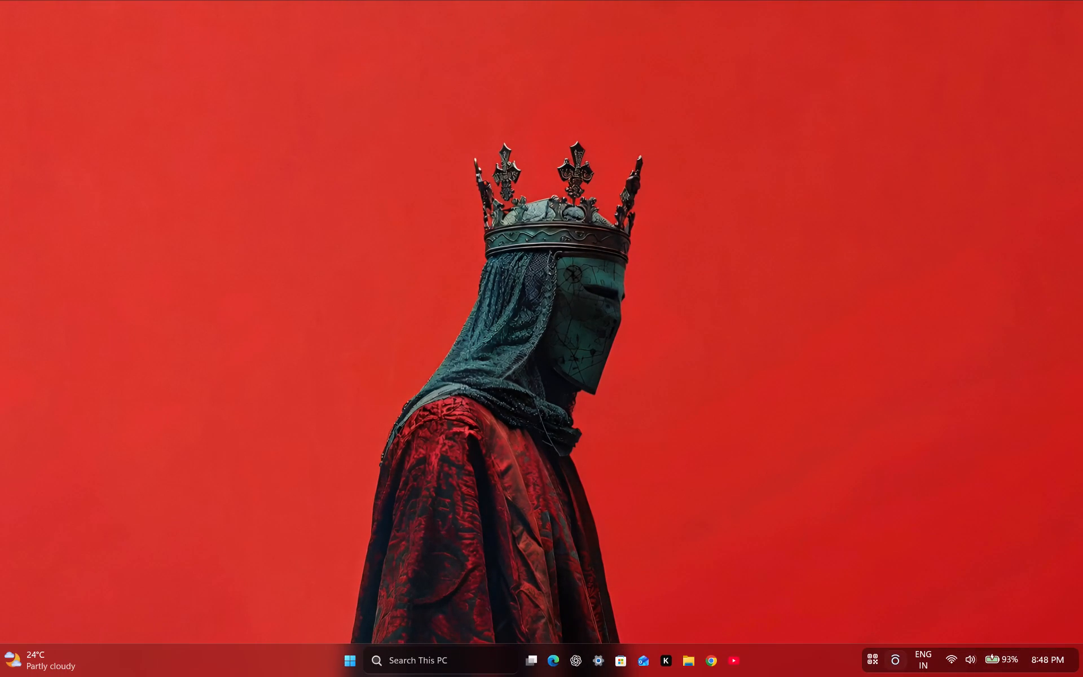
Open the app with the K icon from the taskbar.
left_click(662, 659)
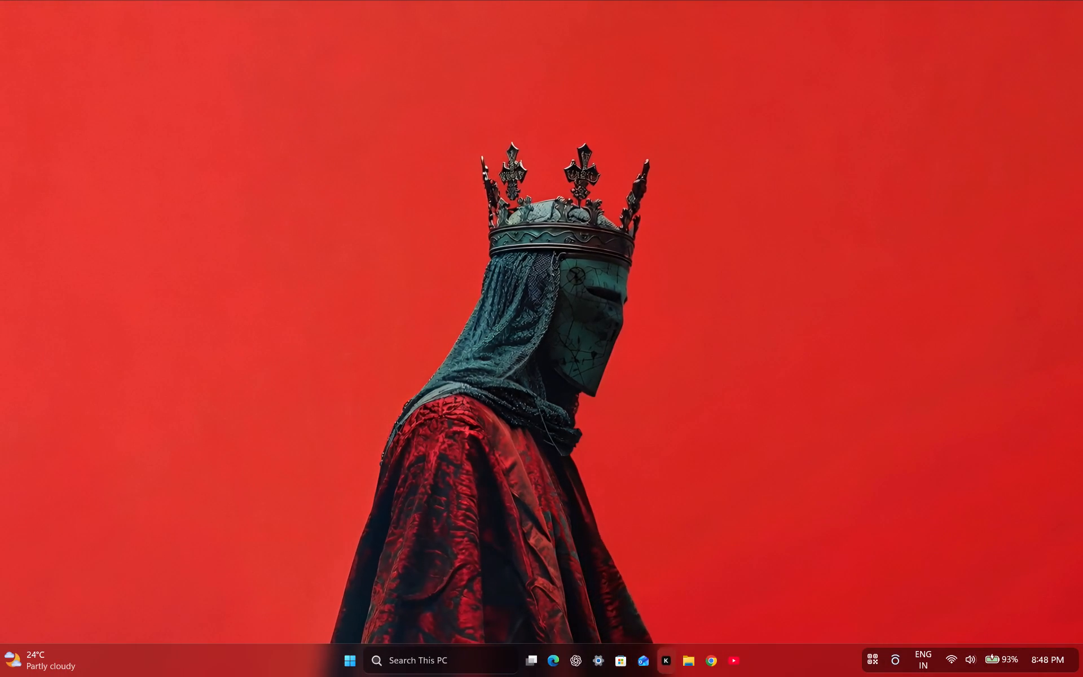